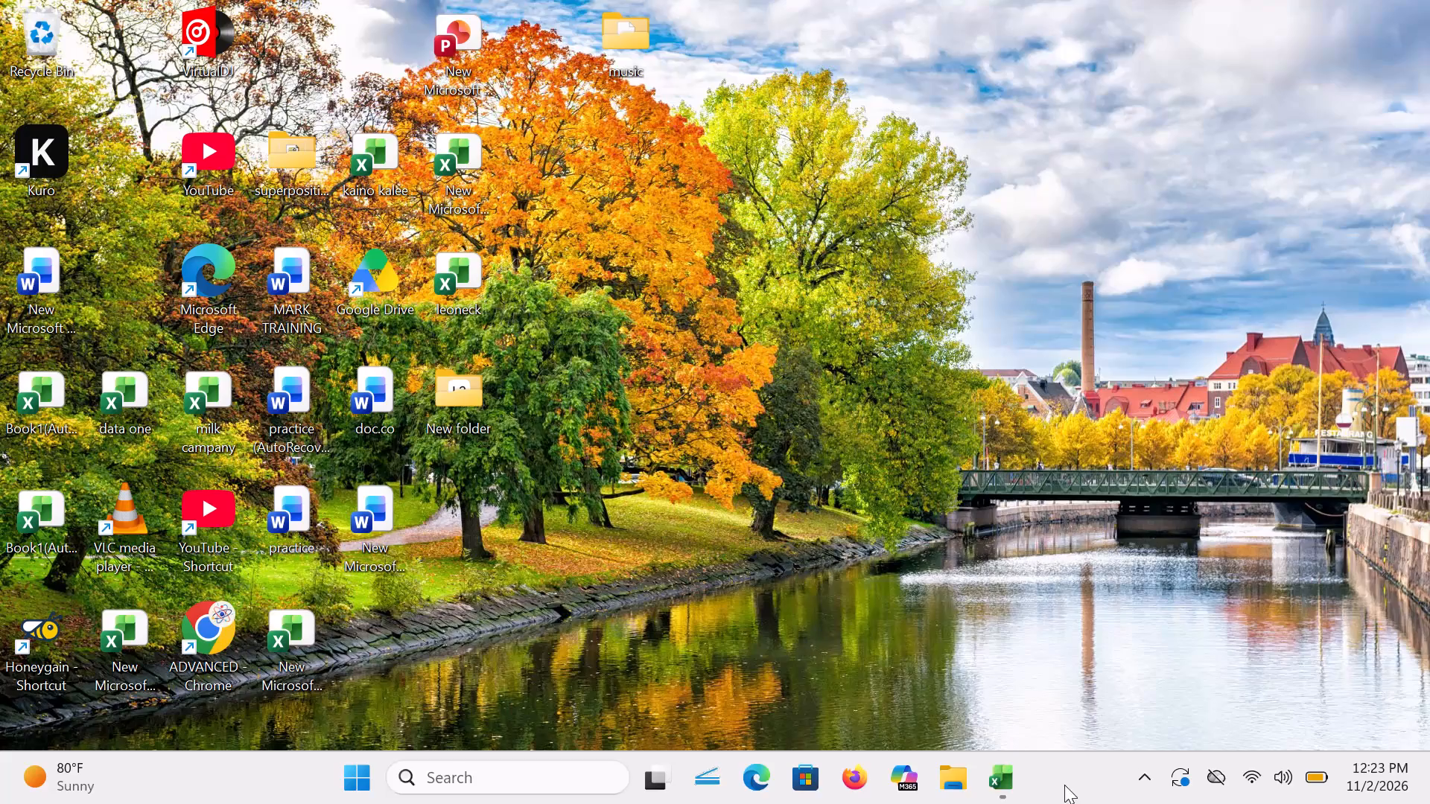
# Switch to the leoneck workbook in Excel.
pyautogui.click(1029, 785)
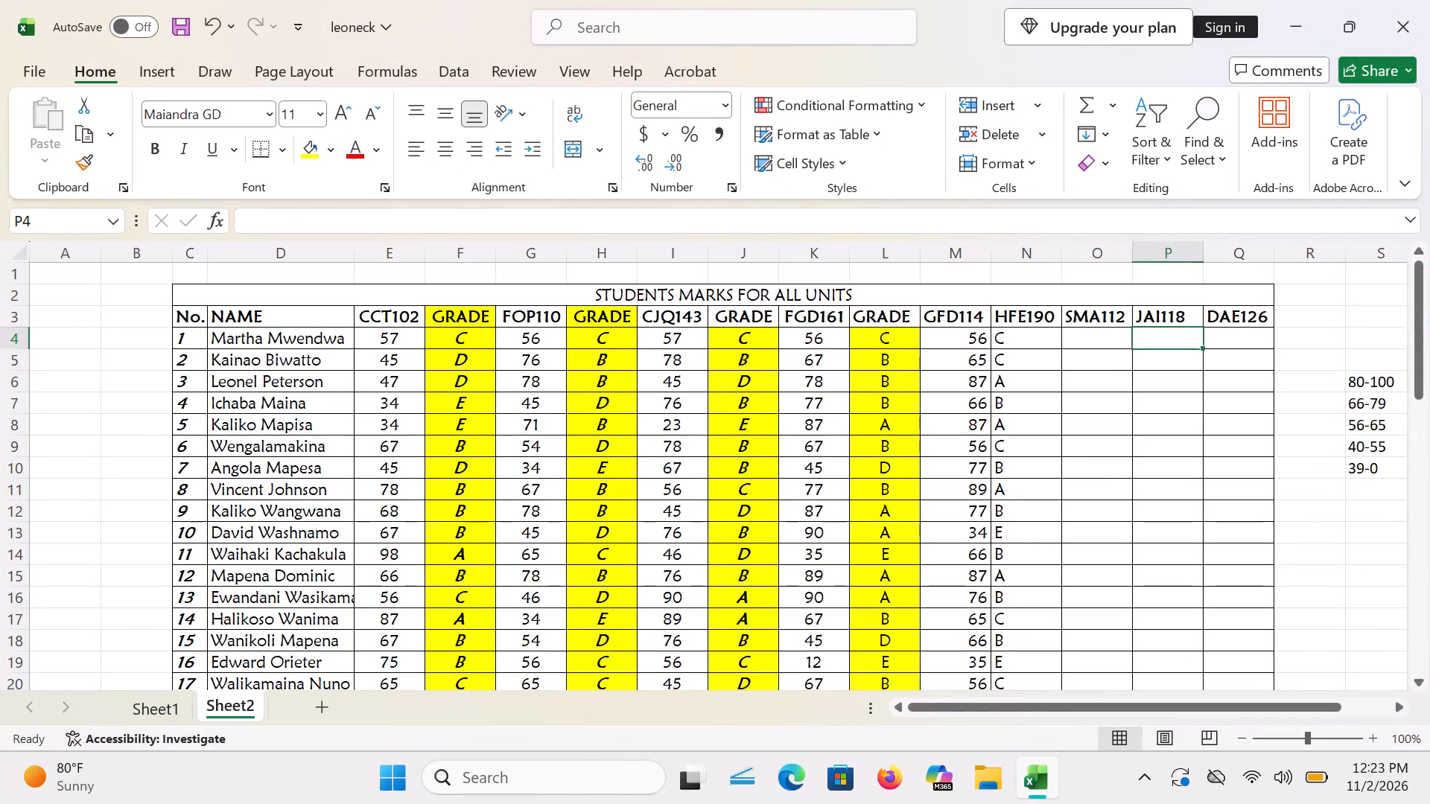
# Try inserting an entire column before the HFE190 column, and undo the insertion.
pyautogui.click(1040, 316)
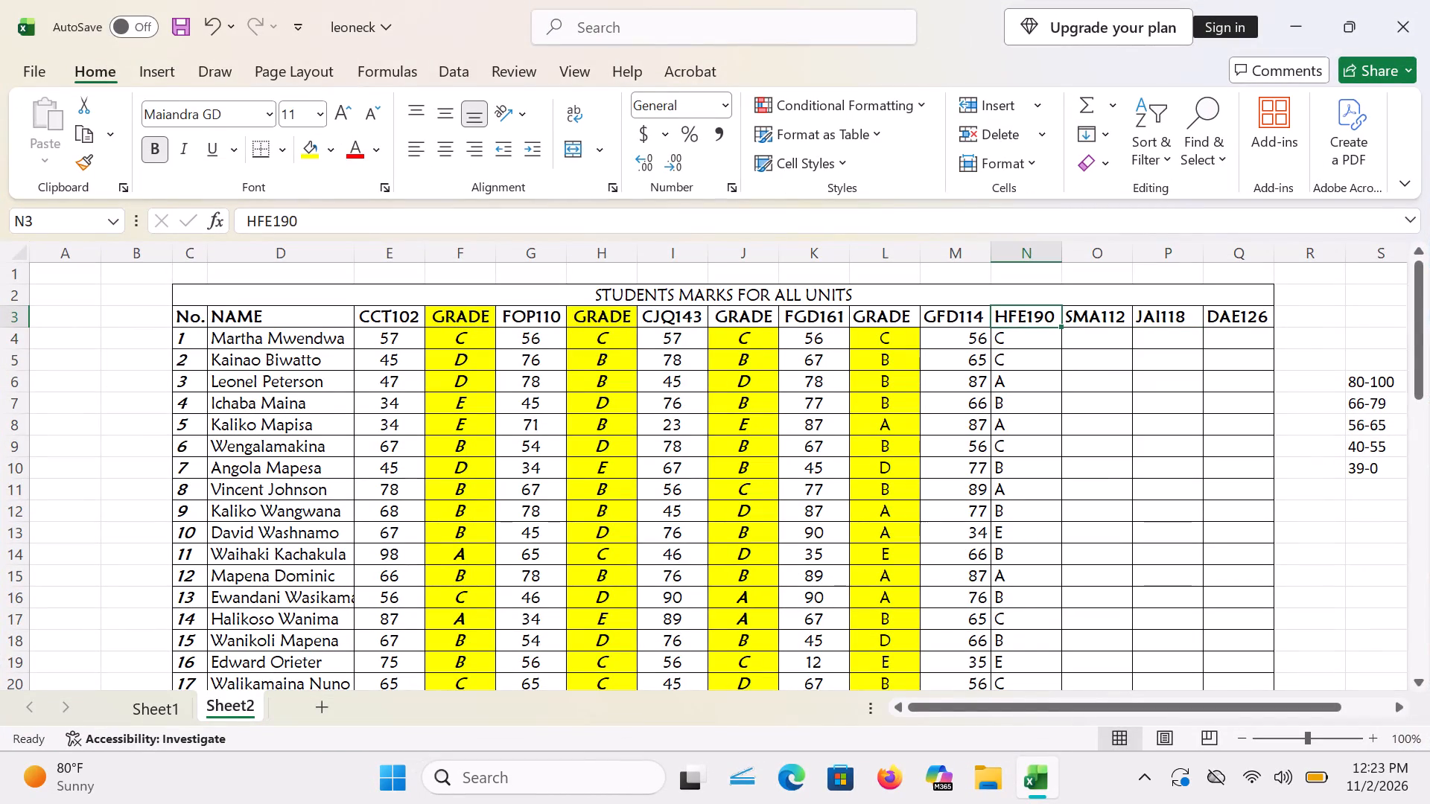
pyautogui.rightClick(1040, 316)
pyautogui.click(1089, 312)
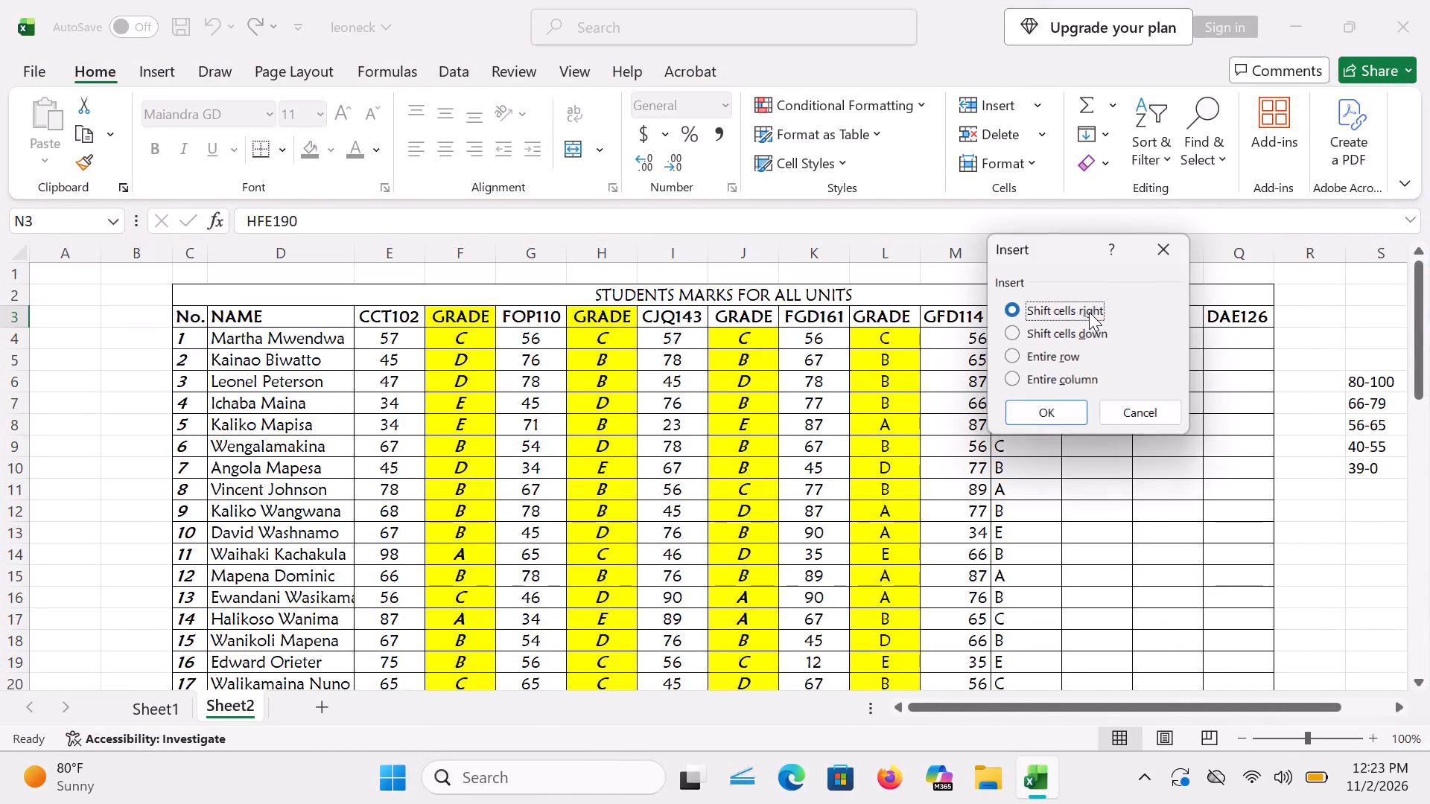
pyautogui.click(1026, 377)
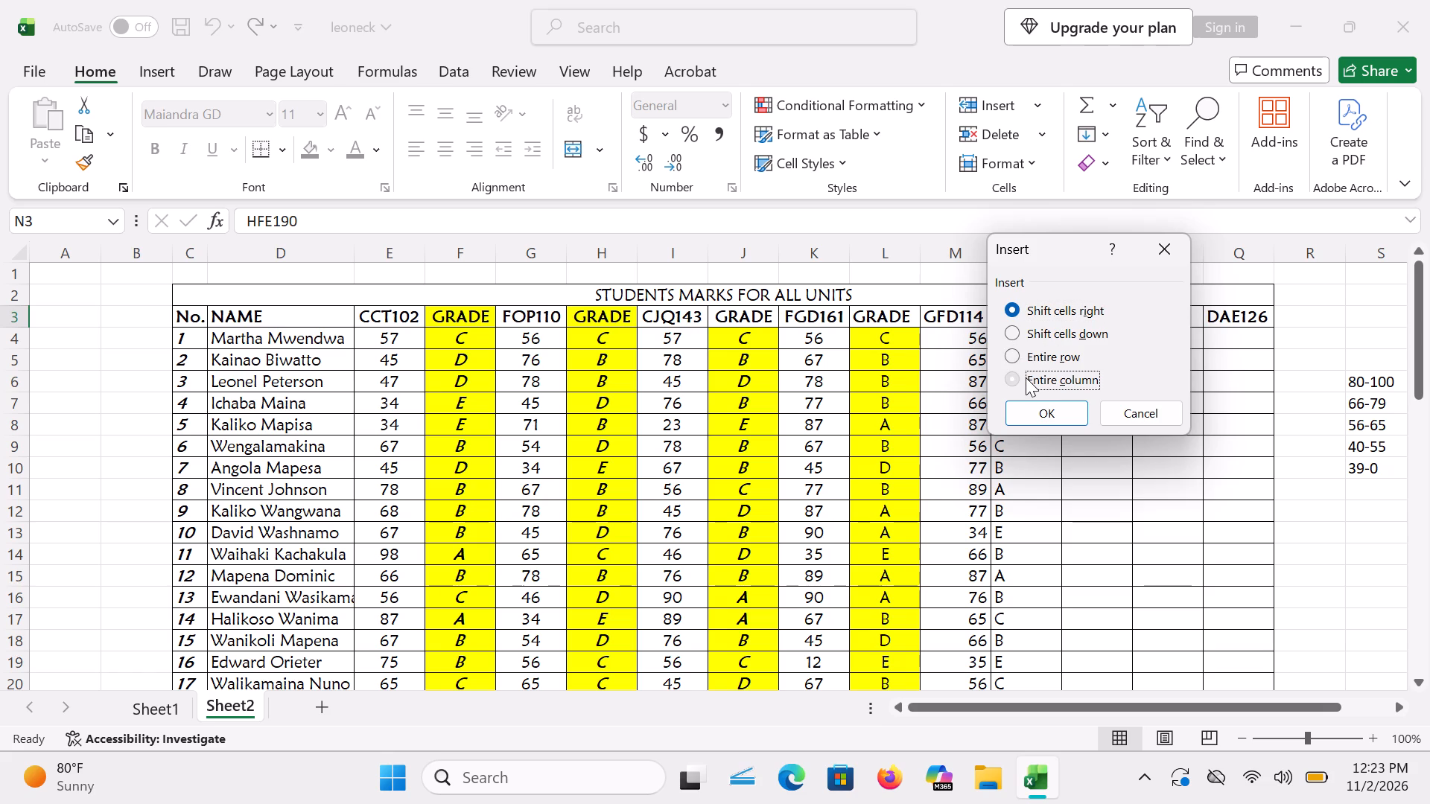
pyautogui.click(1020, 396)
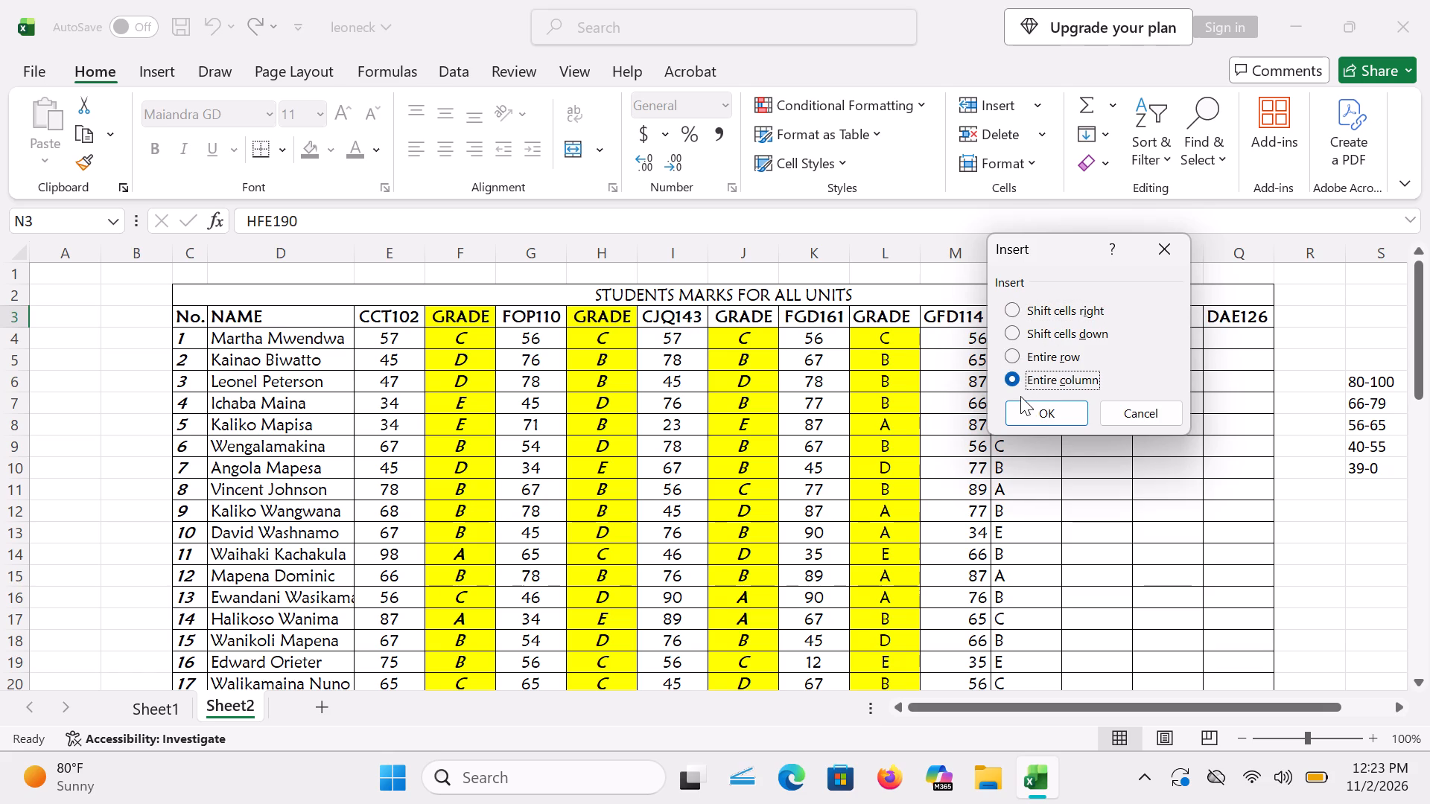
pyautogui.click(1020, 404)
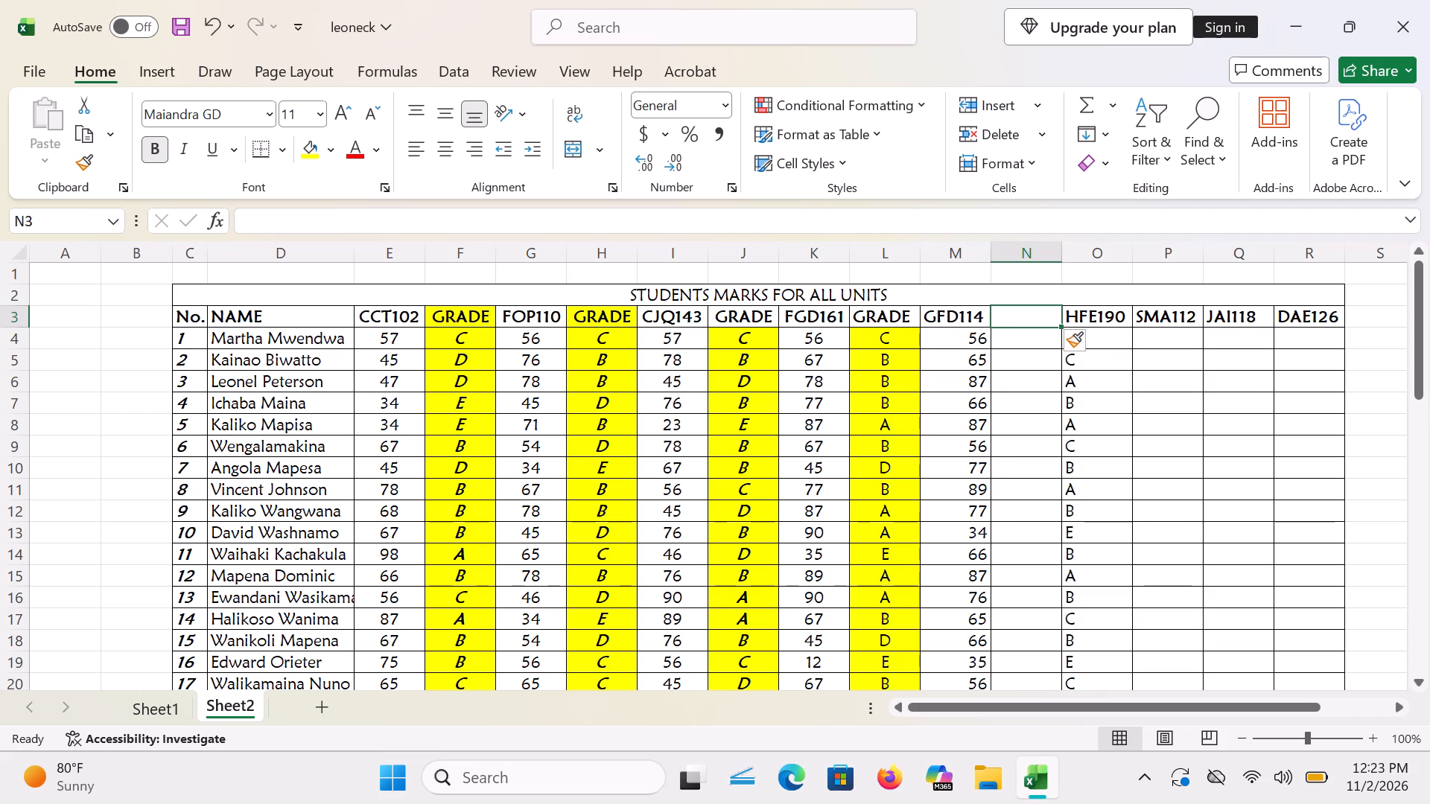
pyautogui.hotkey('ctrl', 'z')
# Insert an entire blank column before the SMA112 column in the student marks table.
pyautogui.click(1102, 316)
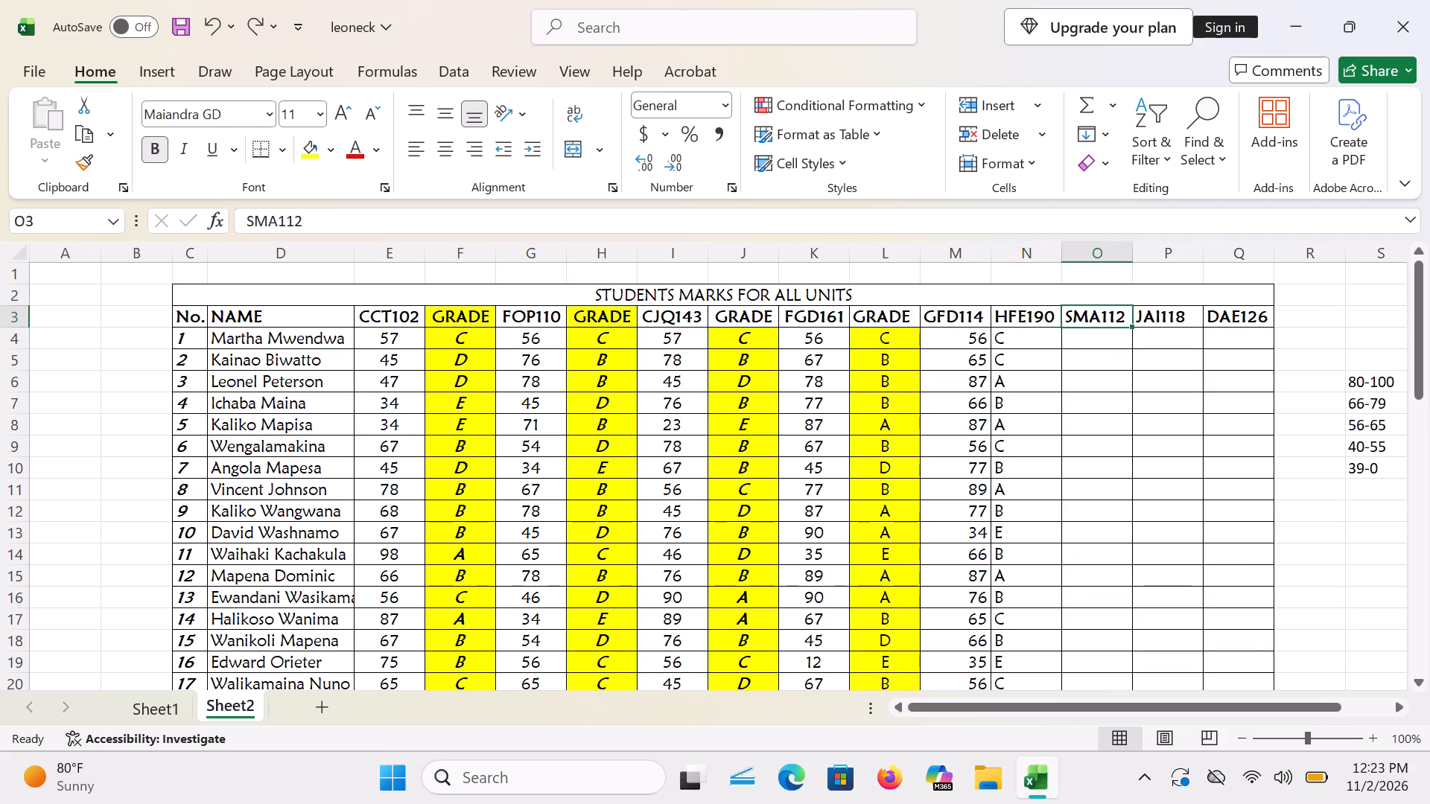
pyautogui.click(1102, 316)
pyautogui.rightClick(1102, 316)
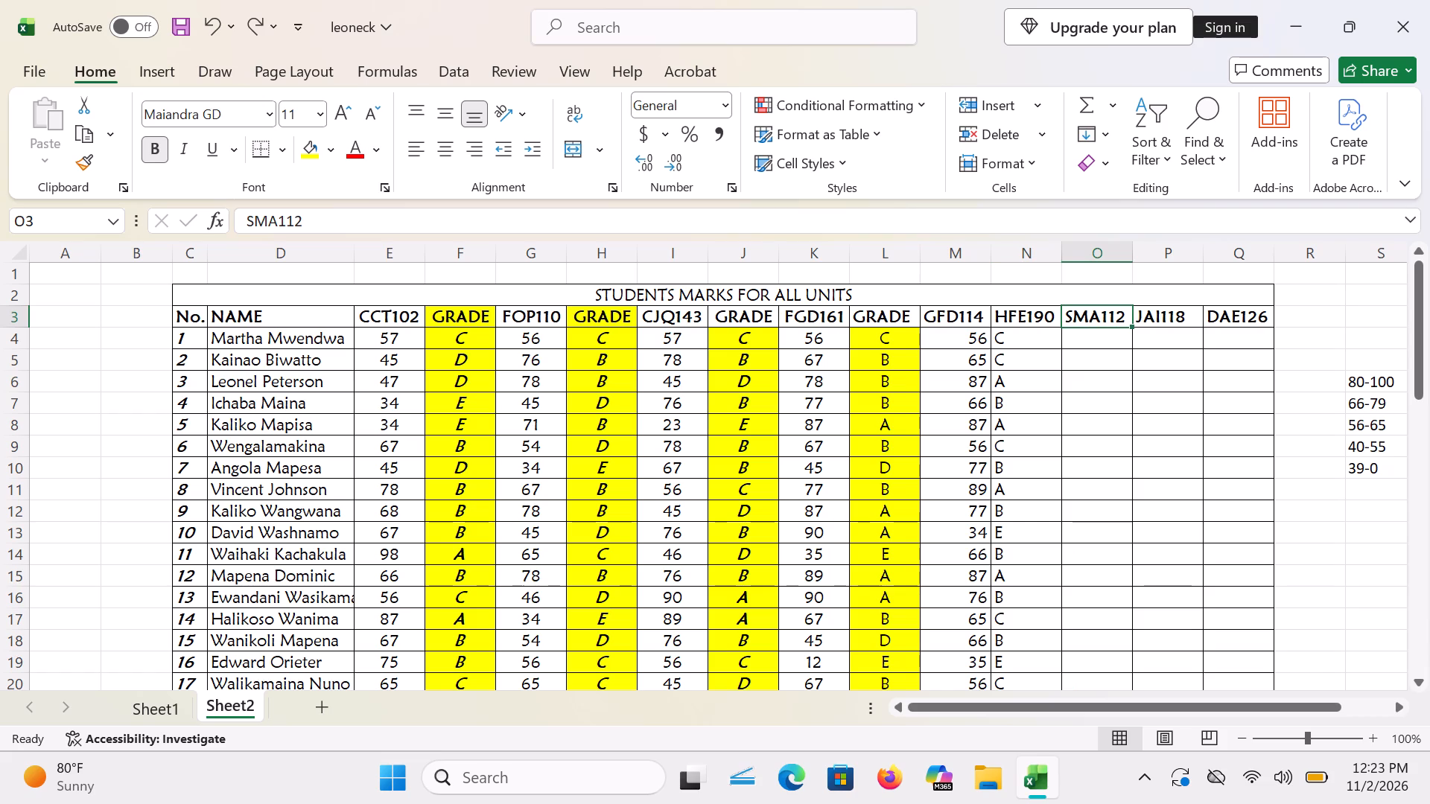
pyautogui.rightClick(1110, 323)
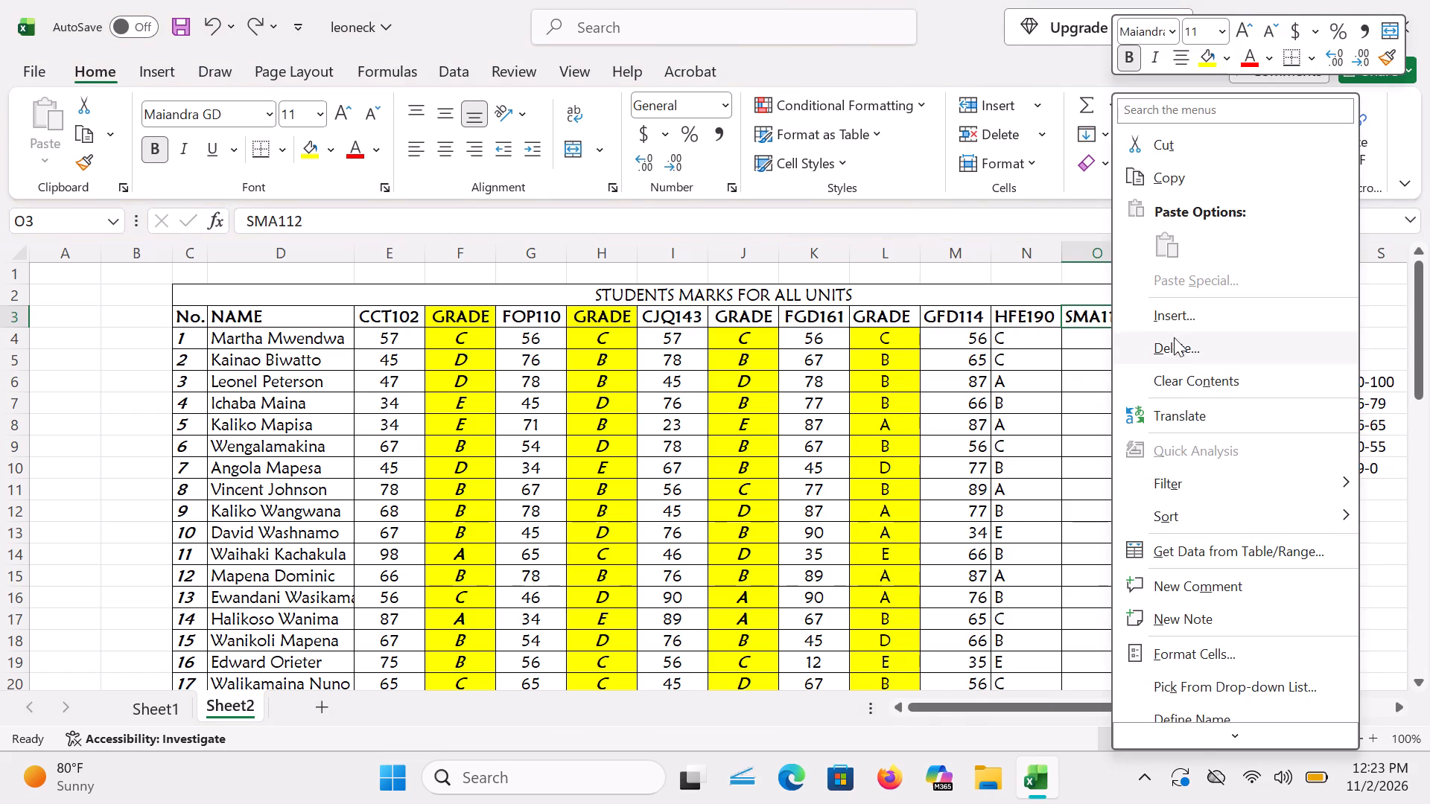
pyautogui.click(1174, 313)
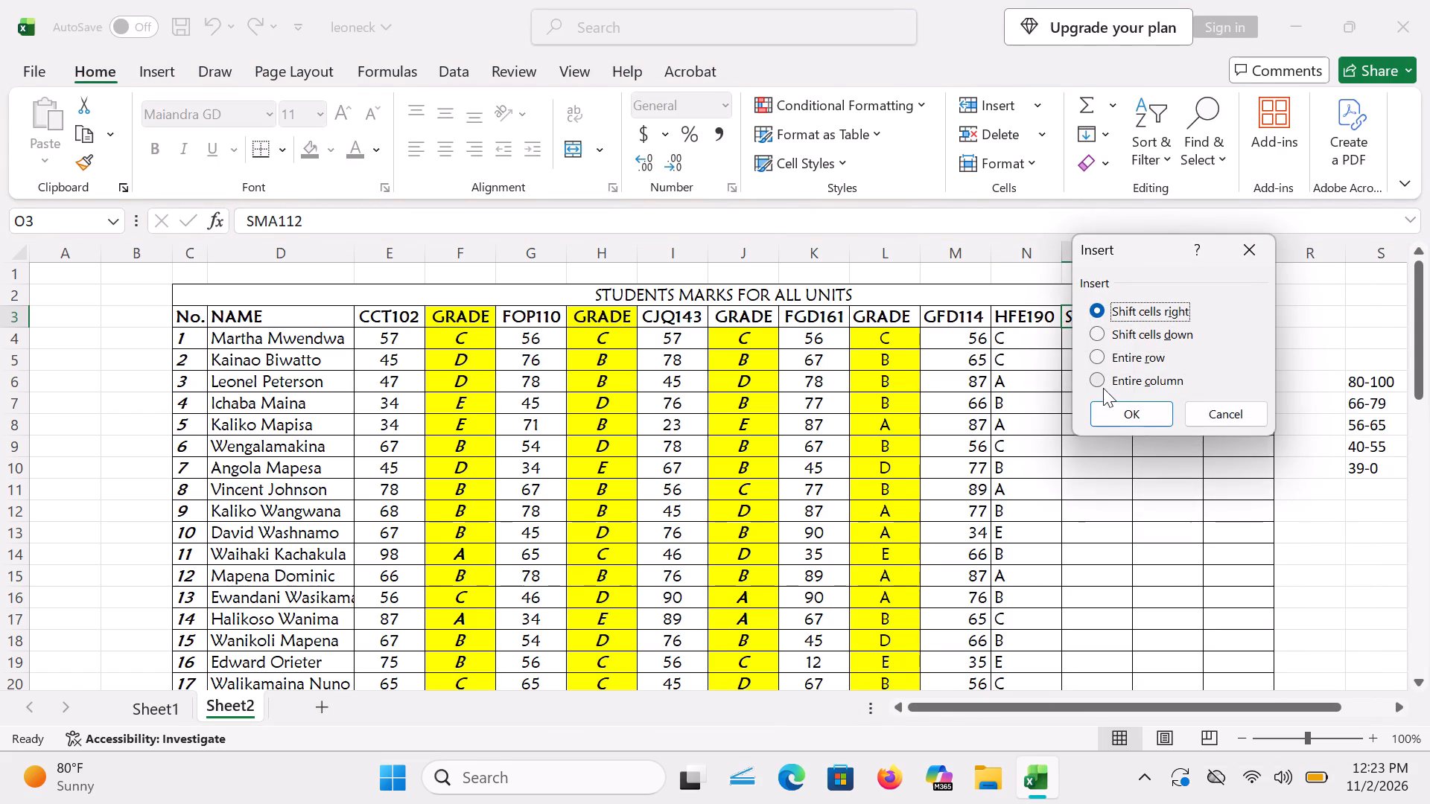
pyautogui.click(1098, 383)
pyautogui.click(1105, 407)
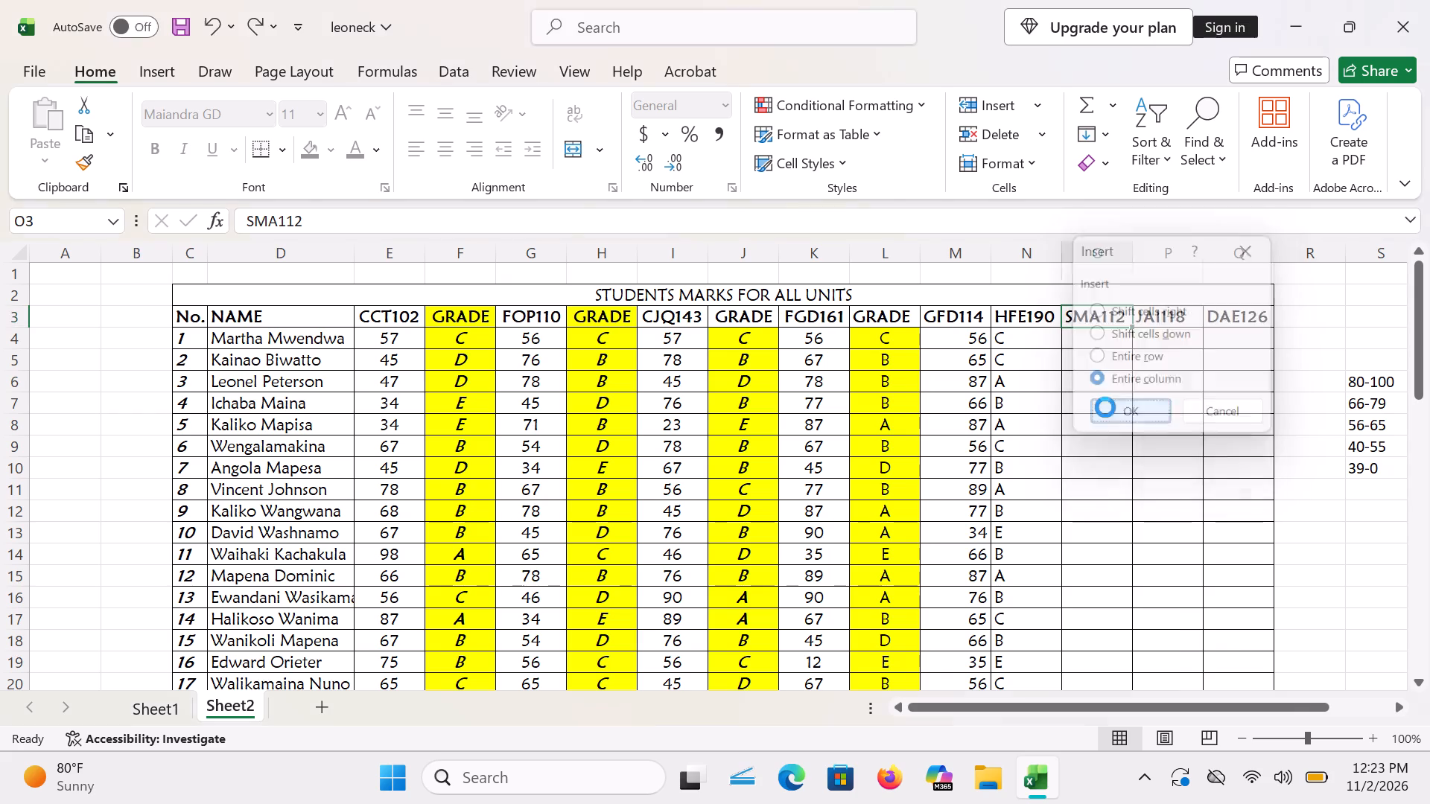
# Move the HFE190 header from cell N3 to the empty header cell O3.
pyautogui.click(1027, 318)
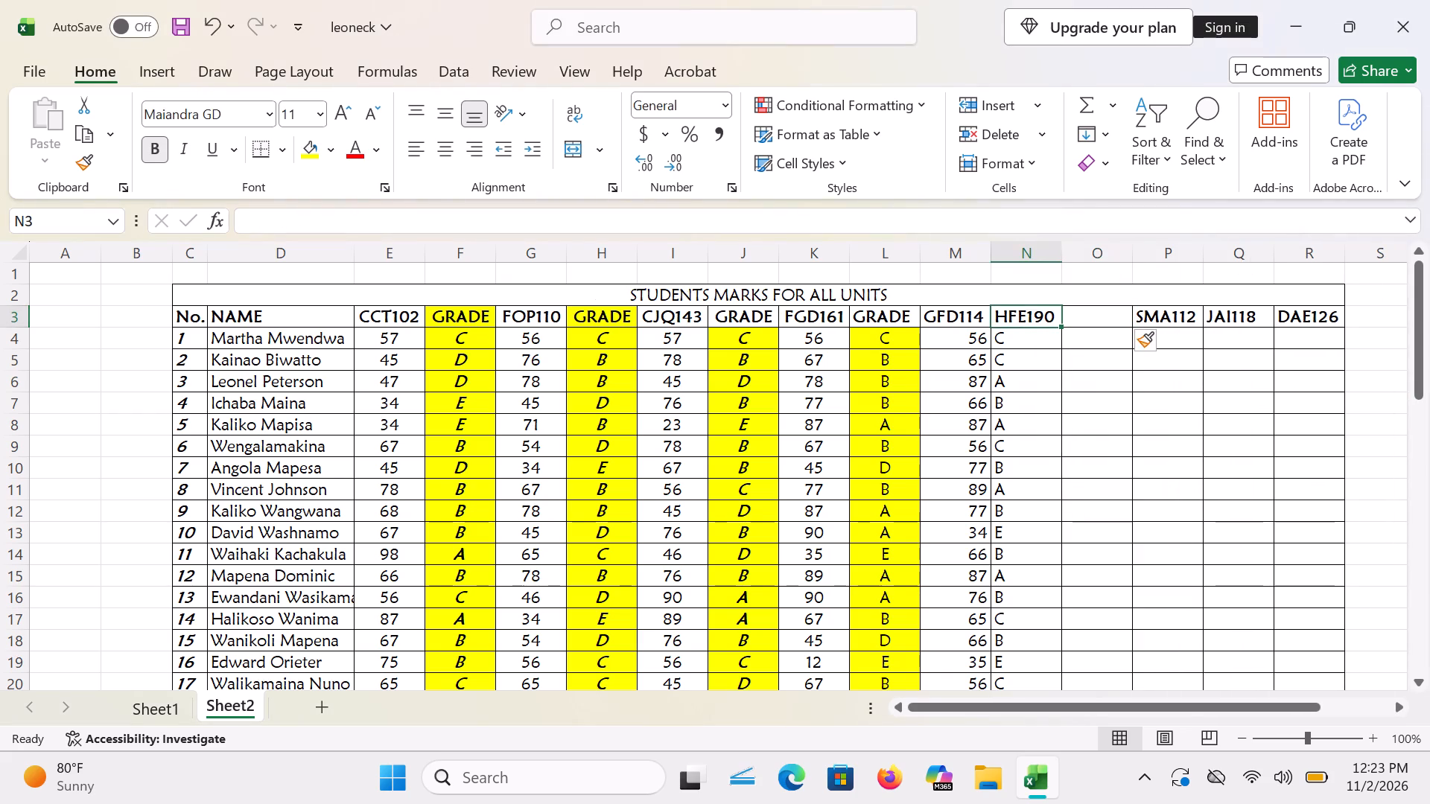
pyautogui.hotkey('ctrl', 'x')
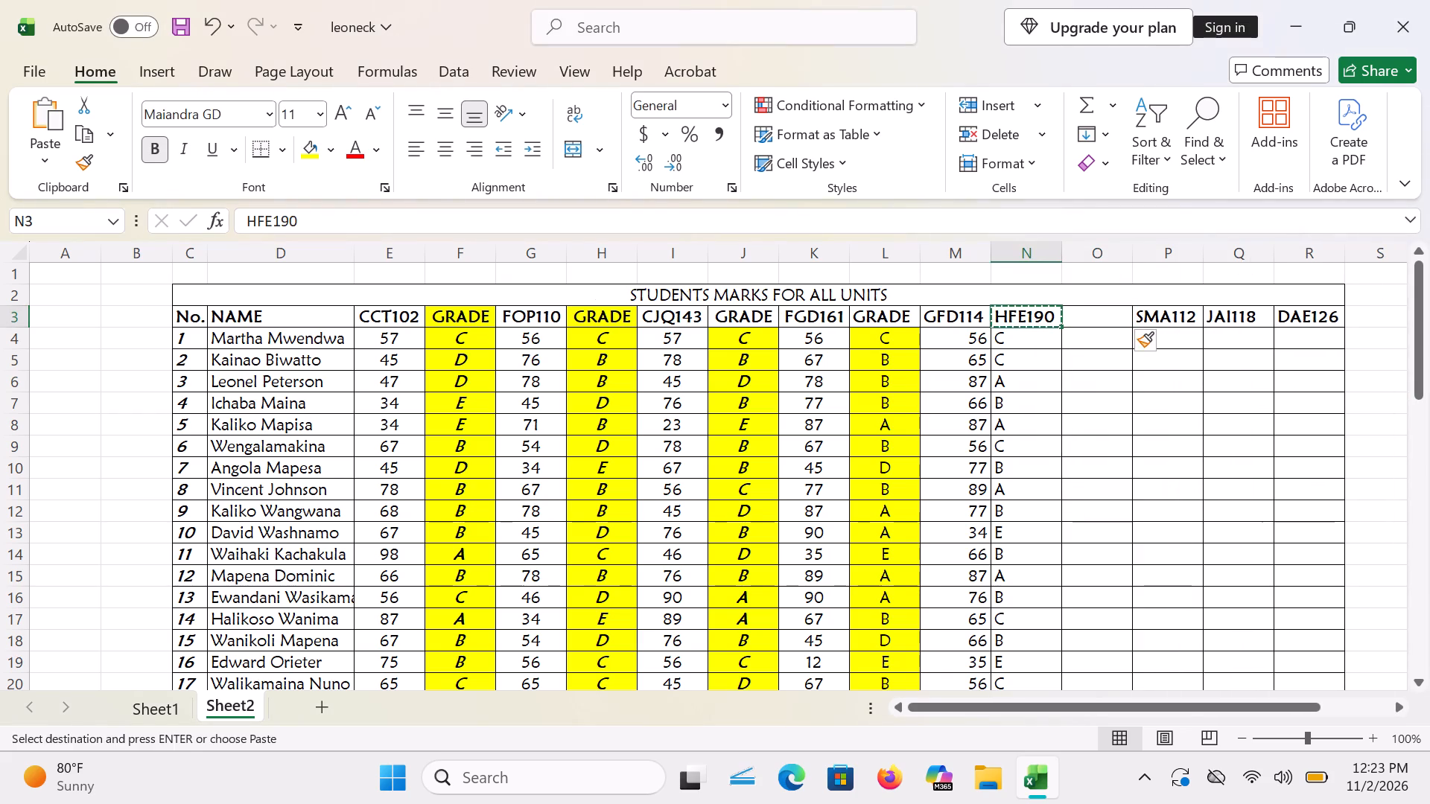
pyautogui.click(1090, 323)
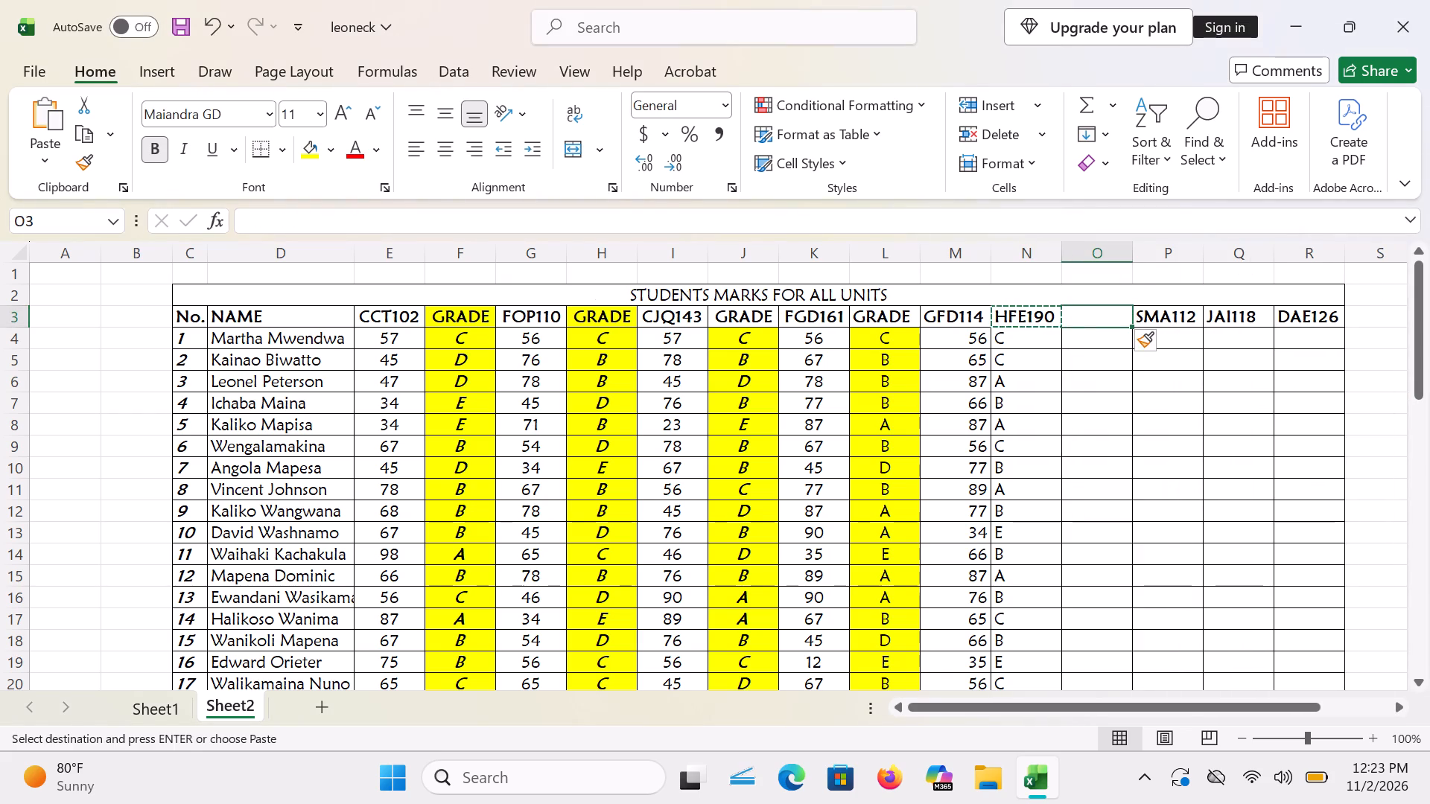
pyautogui.hotkey('ctrl', 'v')
# Enter the header GRADE in cell N3 above the GFD114 letter grades, choosing bold, italic and the Maiandra GD font.
pyautogui.click(1038, 320)
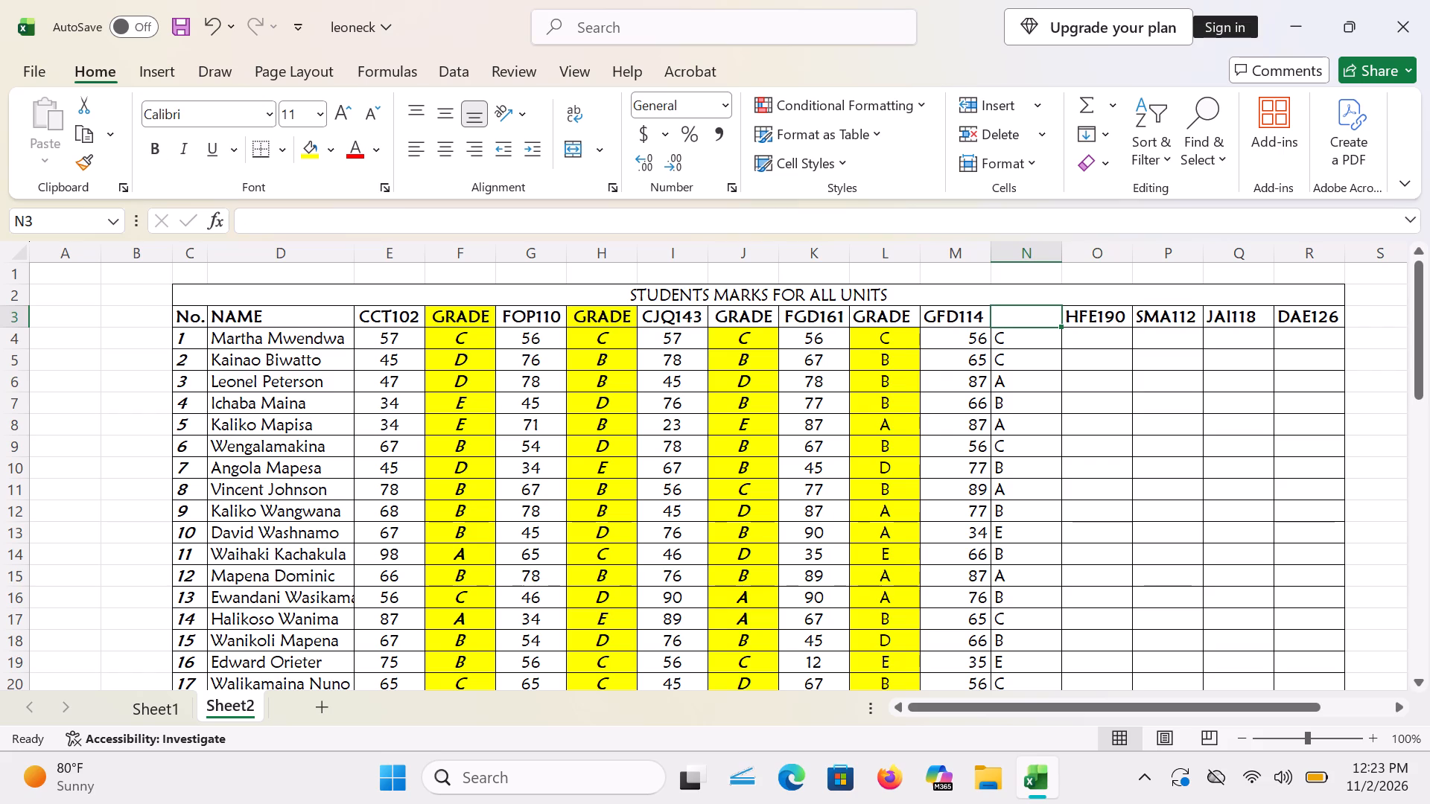
pyautogui.write('GRADE')
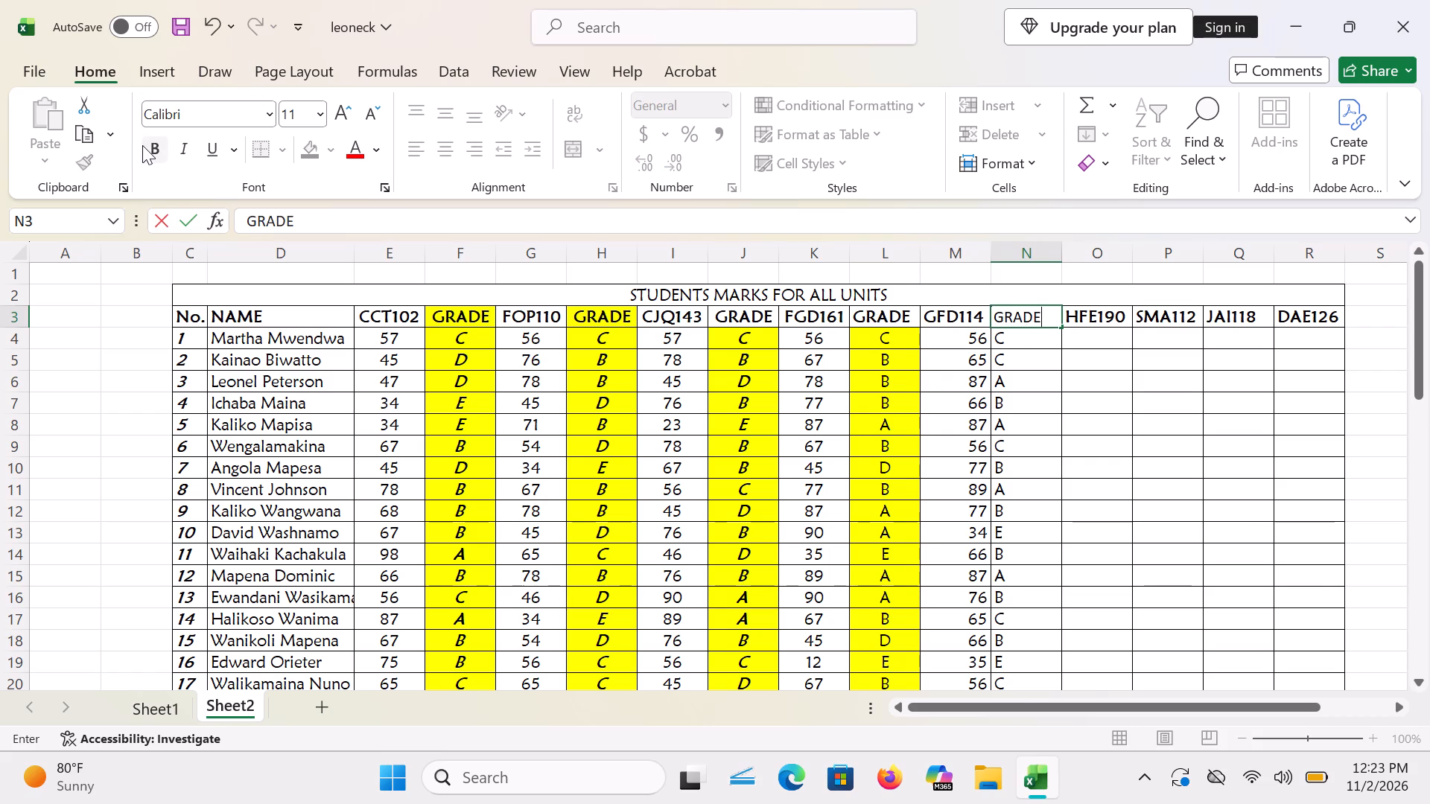
pyautogui.moveTo(148, 144); pyautogui.dragTo(188, 147)
pyautogui.click(188, 147)
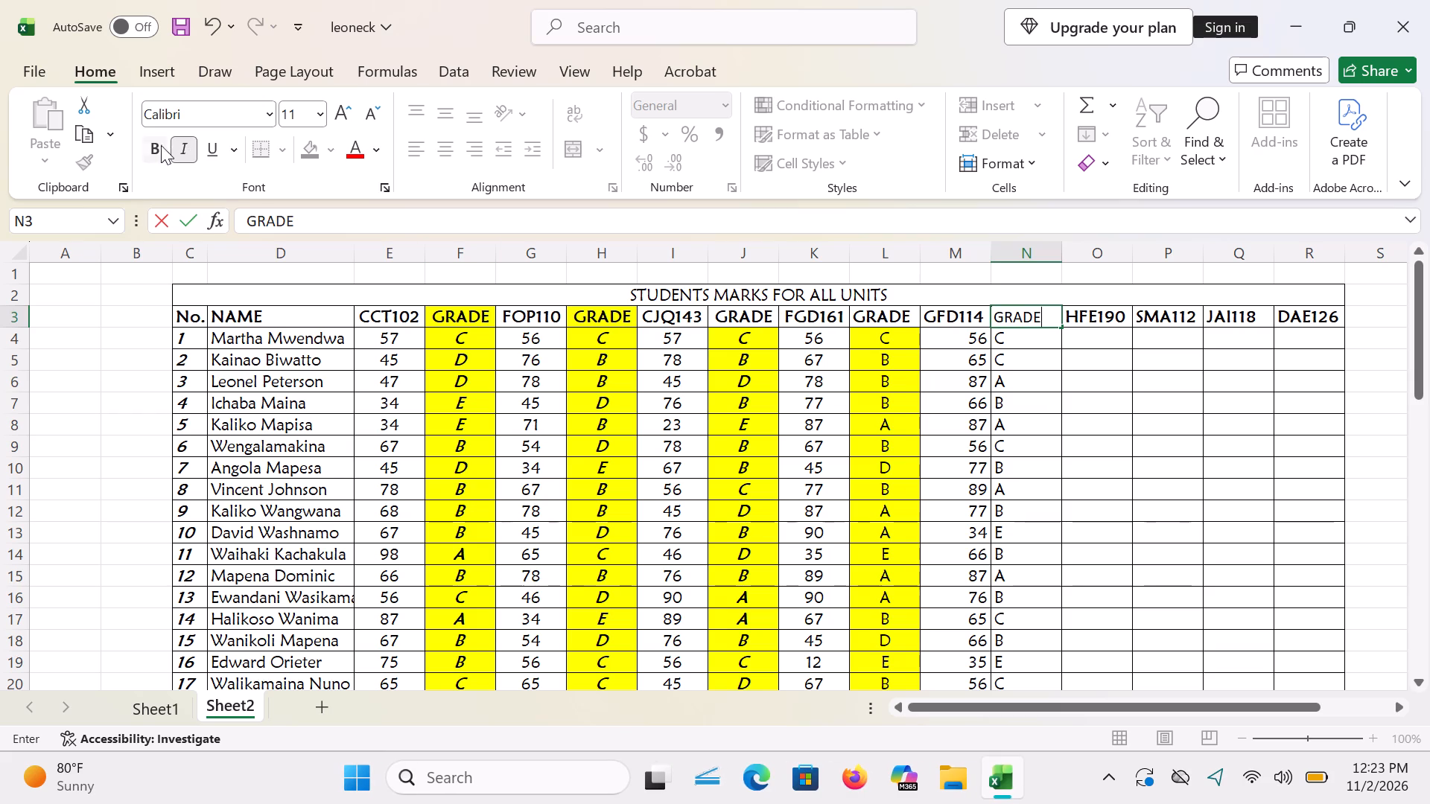
pyautogui.click(156, 145)
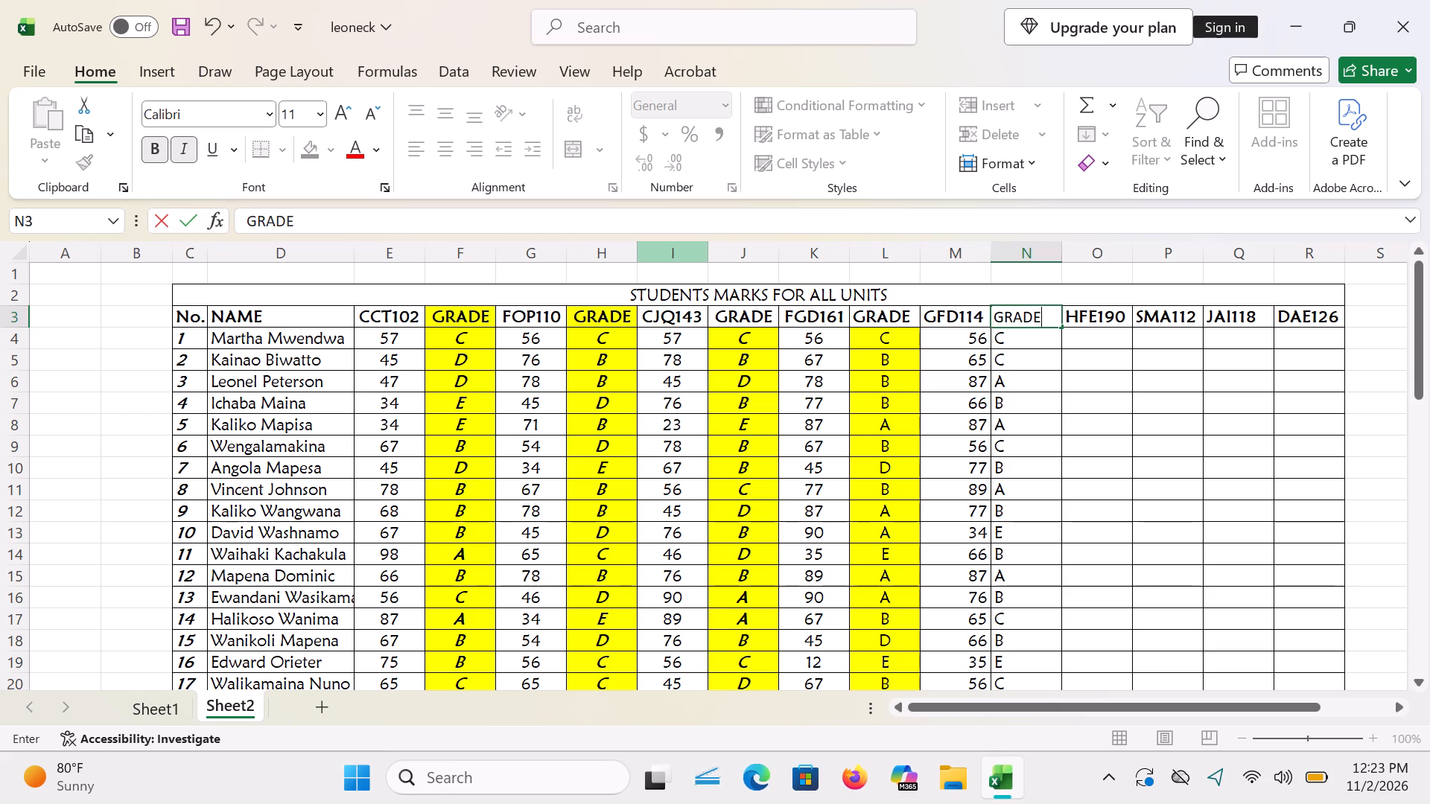
pyautogui.click(209, 112)
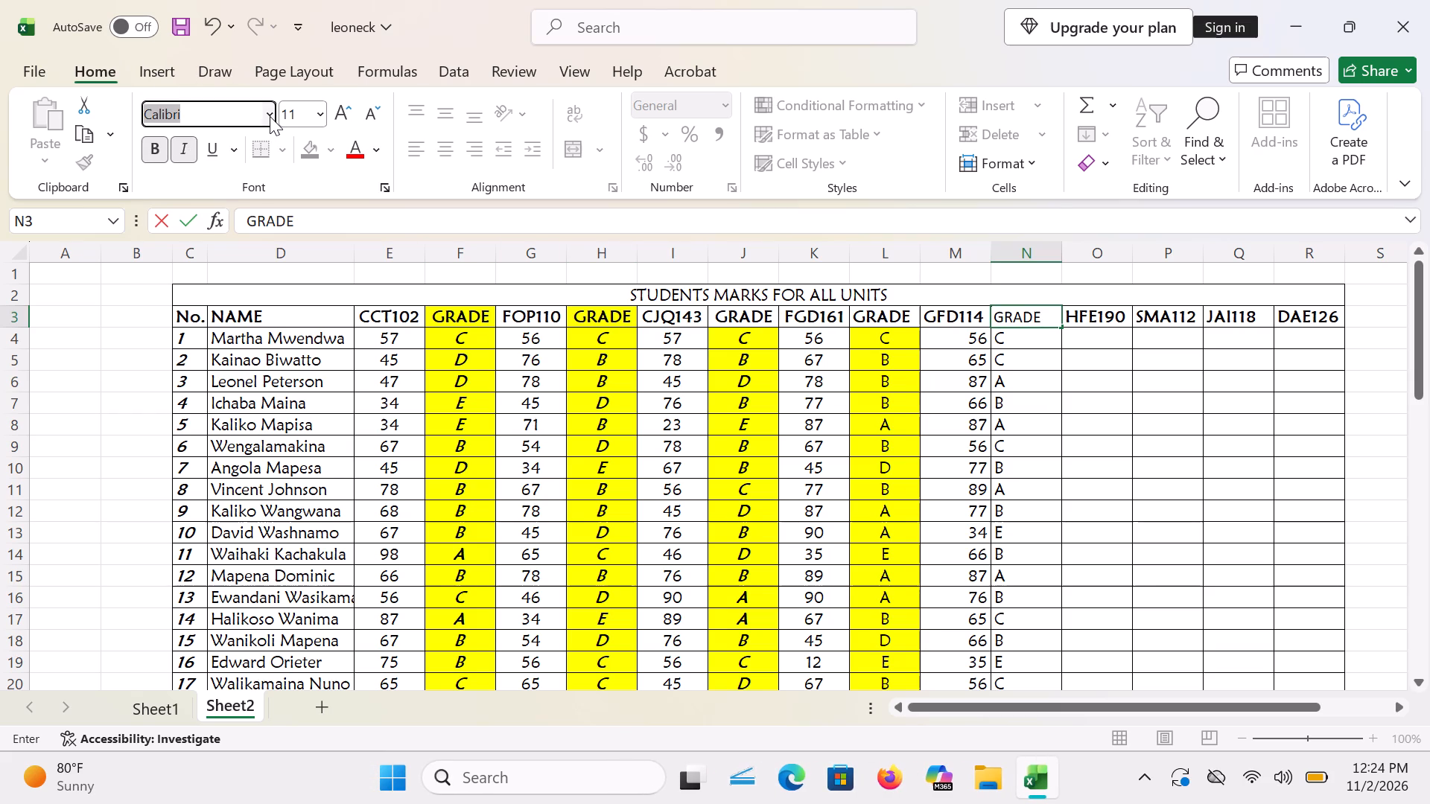
pyautogui.click(270, 116)
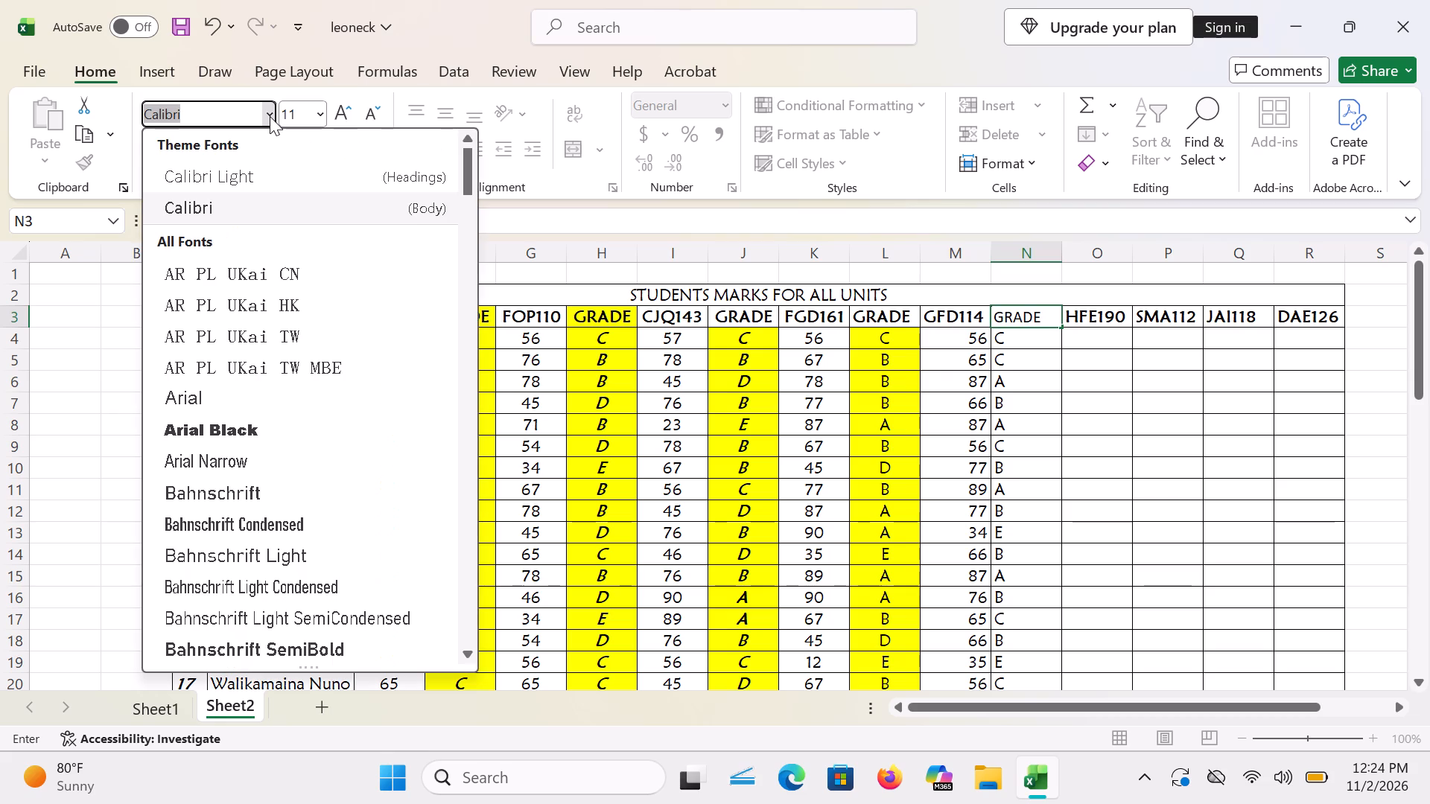
pyautogui.write('MI')
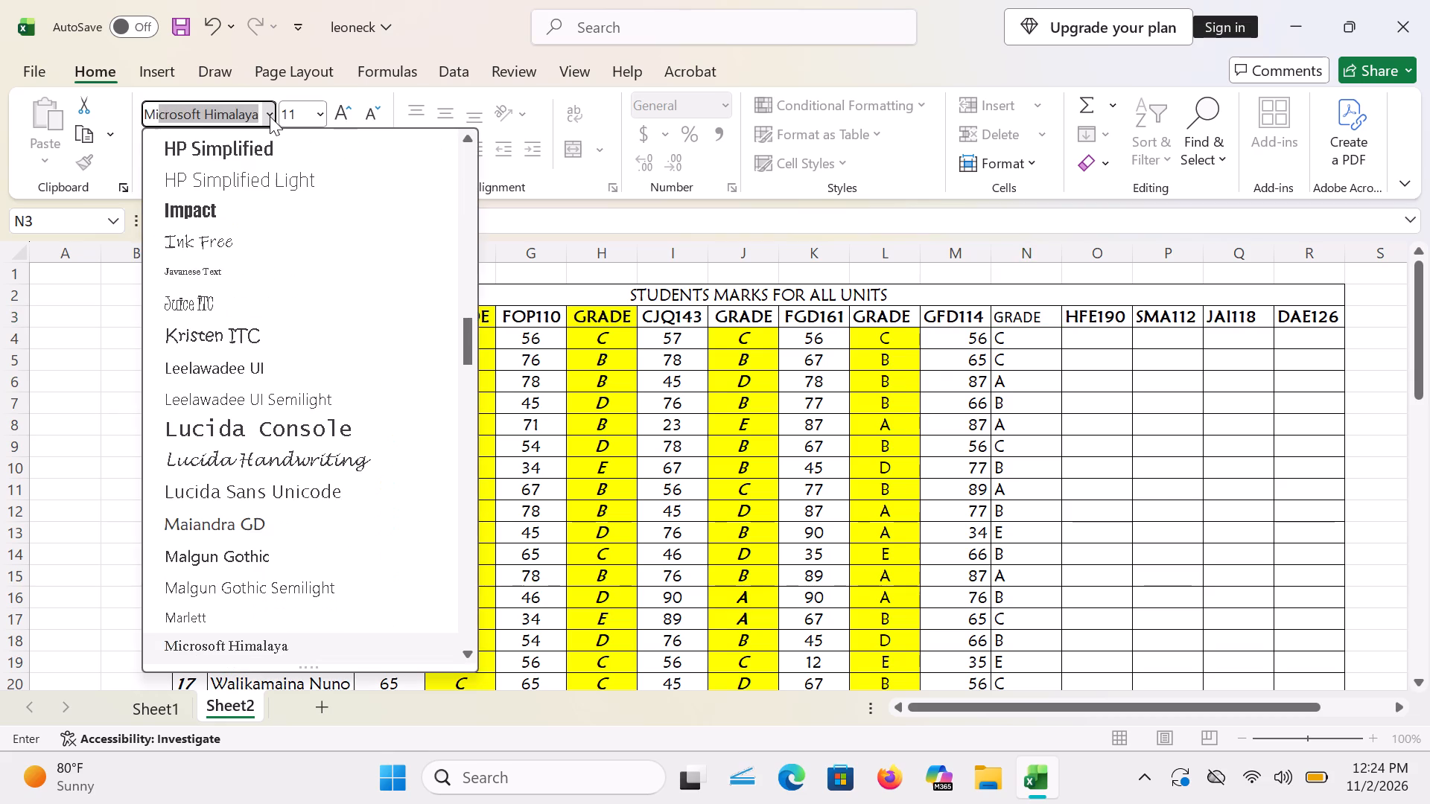
pyautogui.click(246, 516)
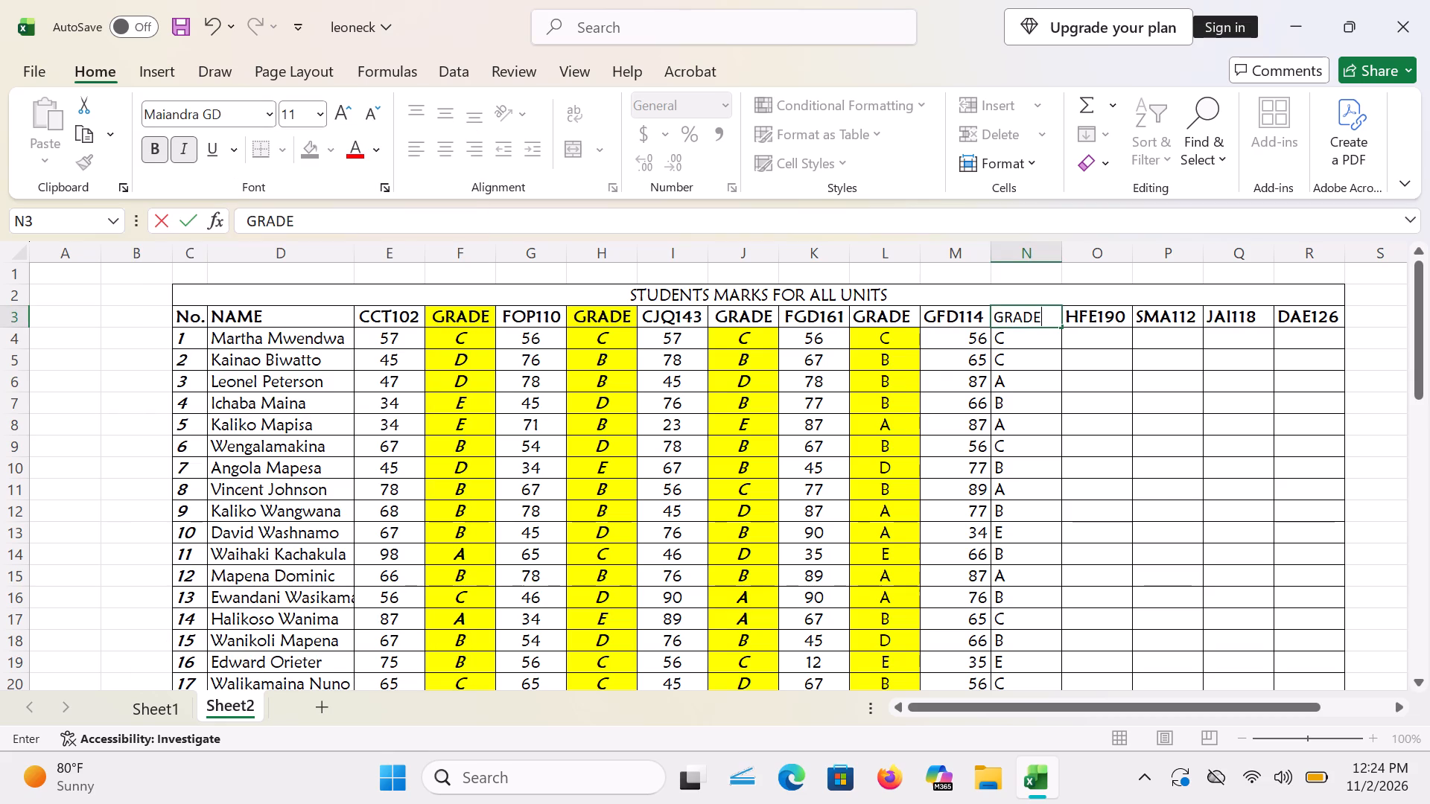
pyautogui.press('Return')
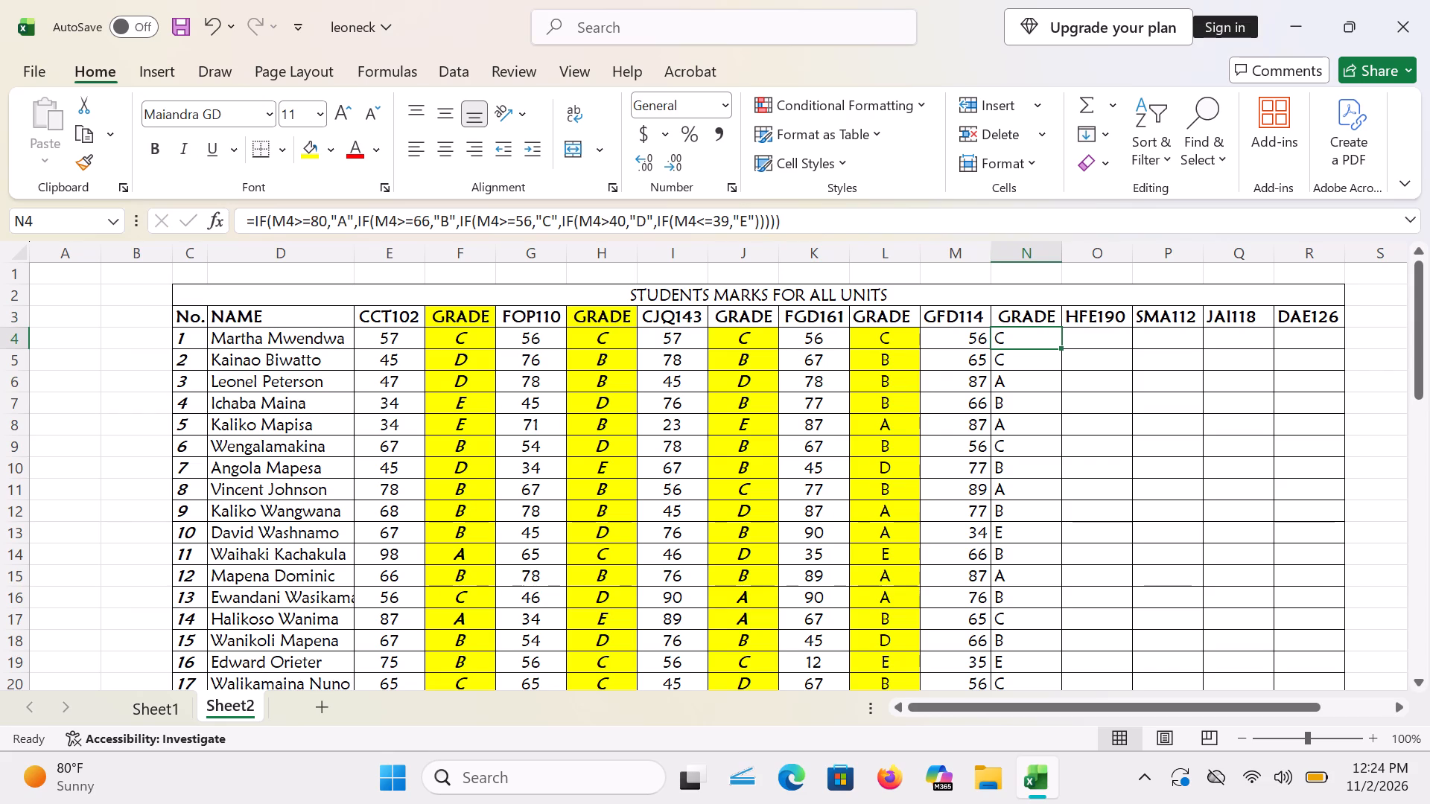
# Center the contents of the whole GFD114 column M horizontally.
pyautogui.click(956, 246)
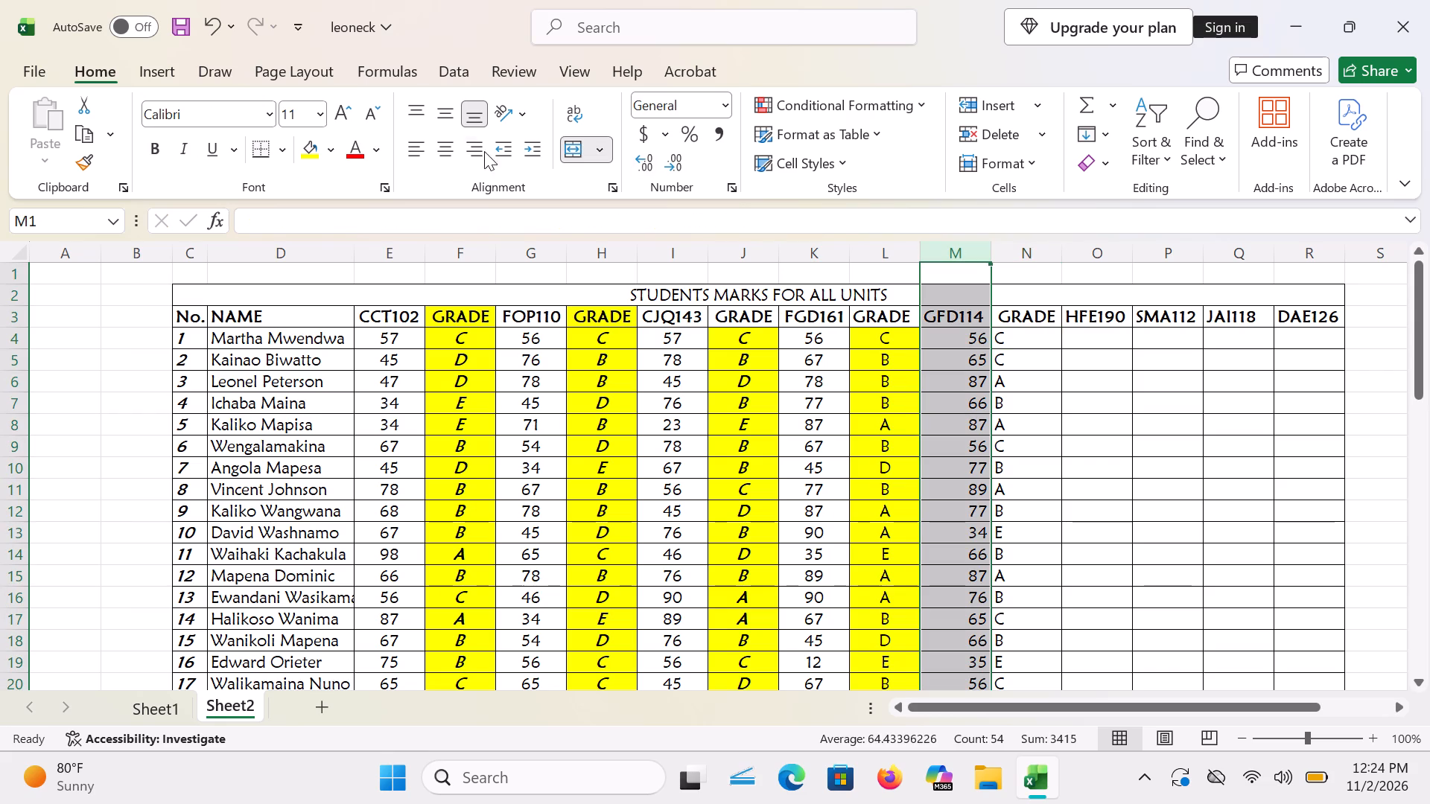
pyautogui.click(451, 150)
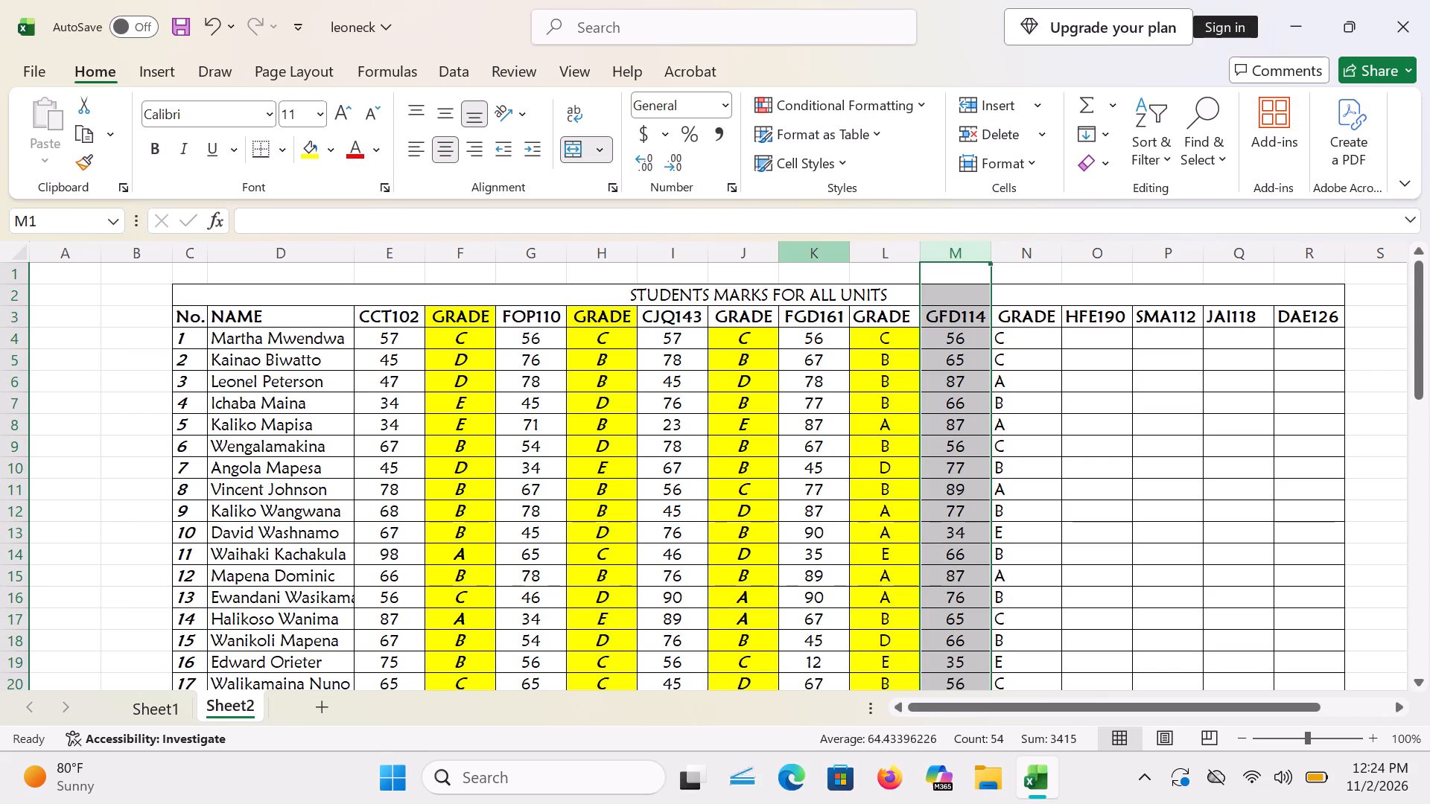
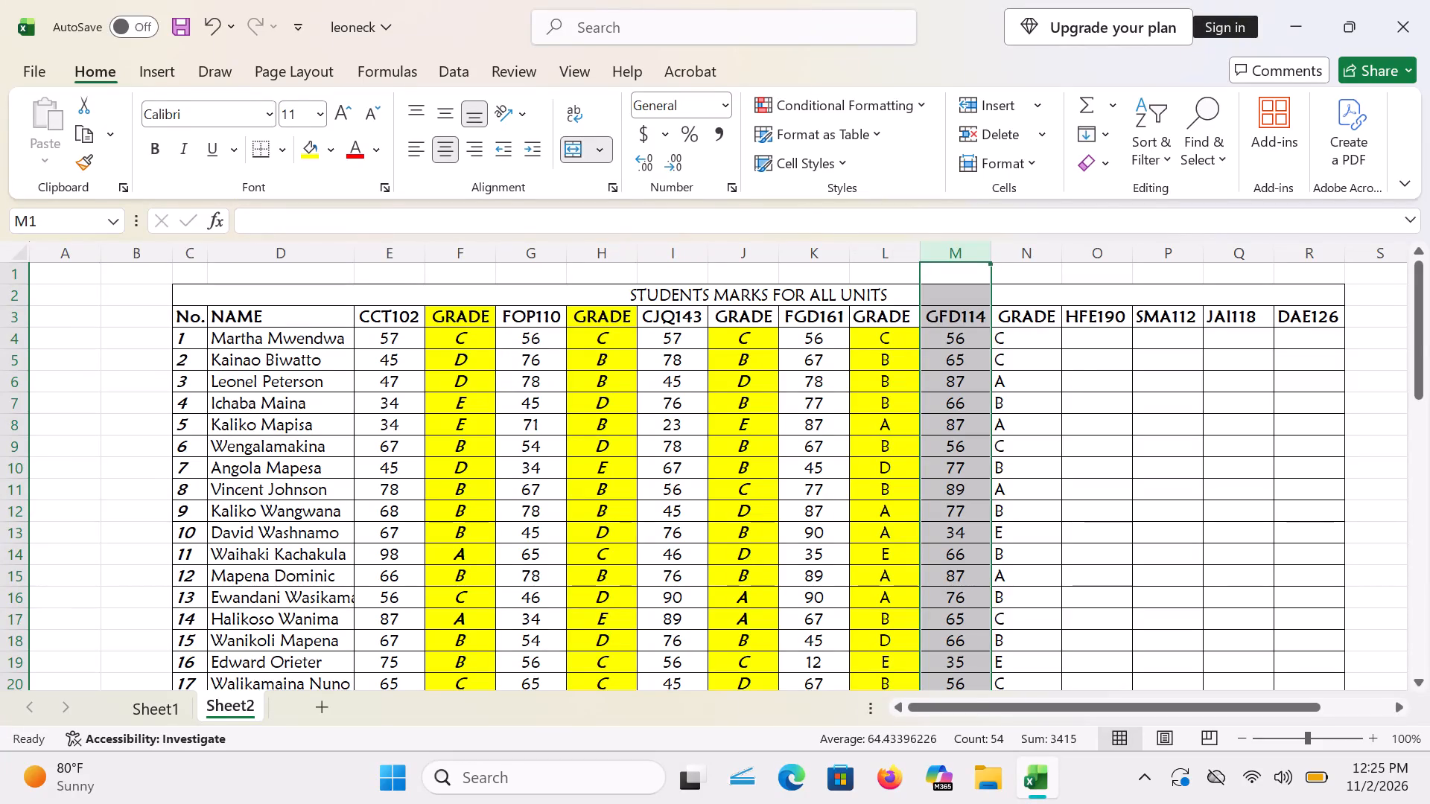
# Center the contents of the whole GRADE column N horizontally.
pyautogui.click(1007, 256)
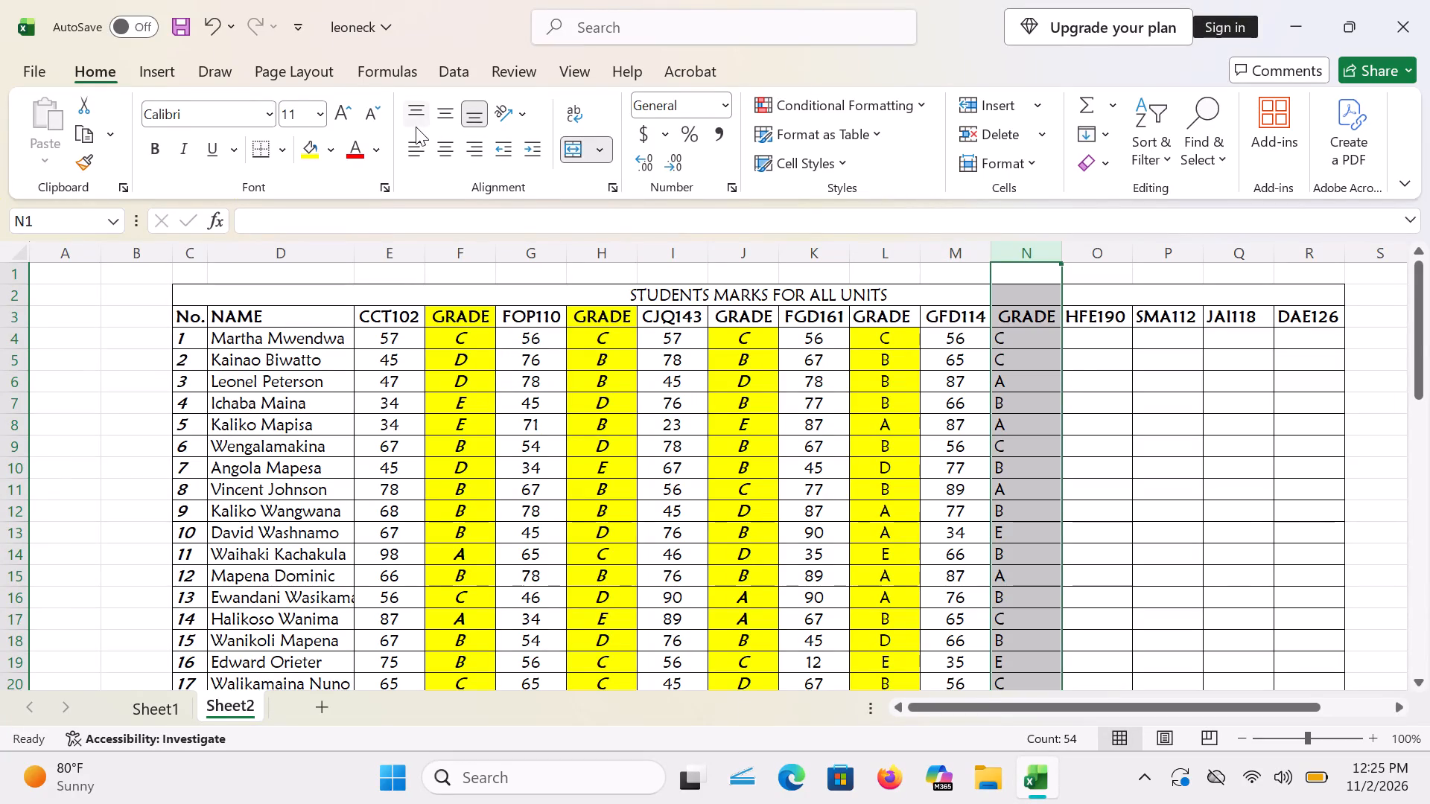
pyautogui.click(448, 149)
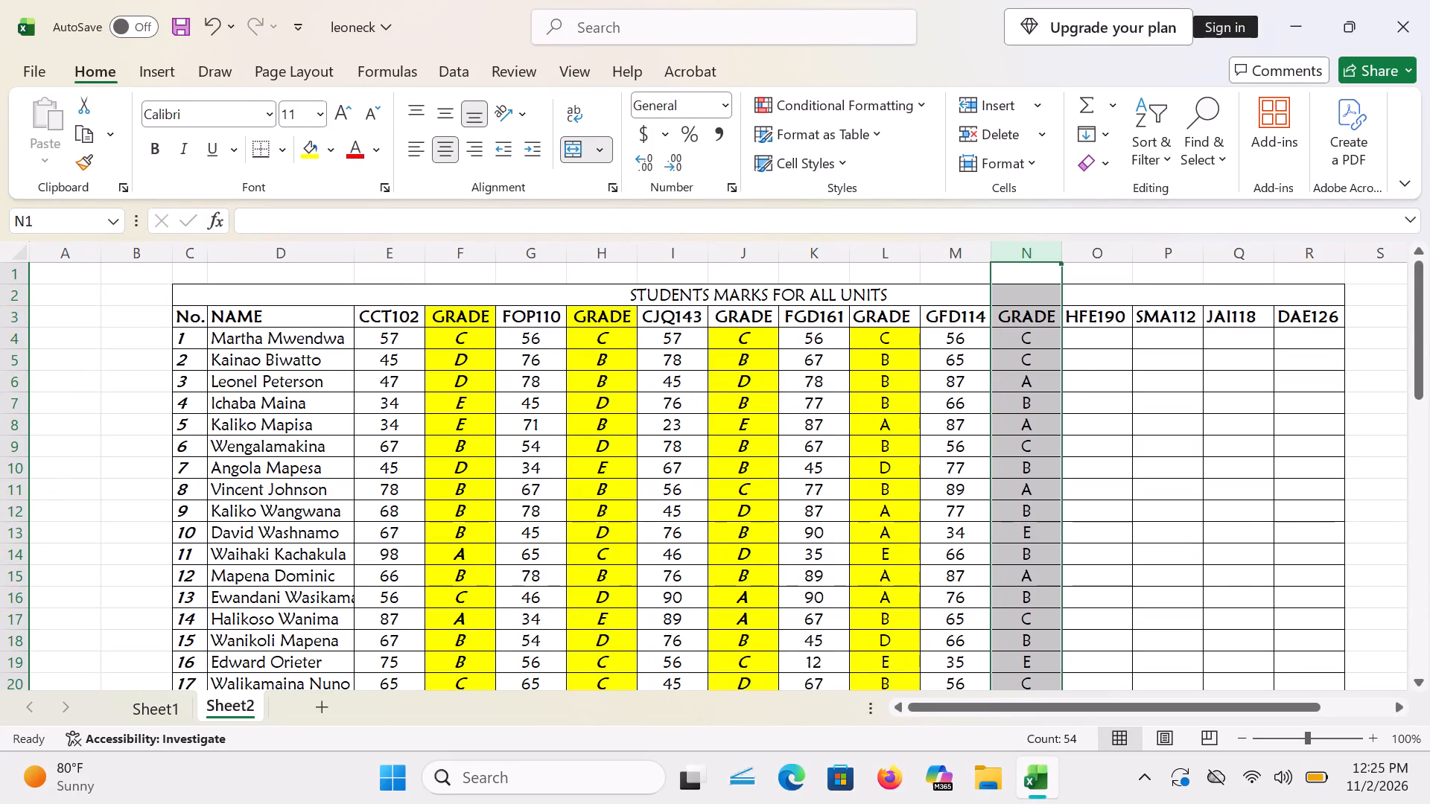
pyautogui.click(1089, 391)
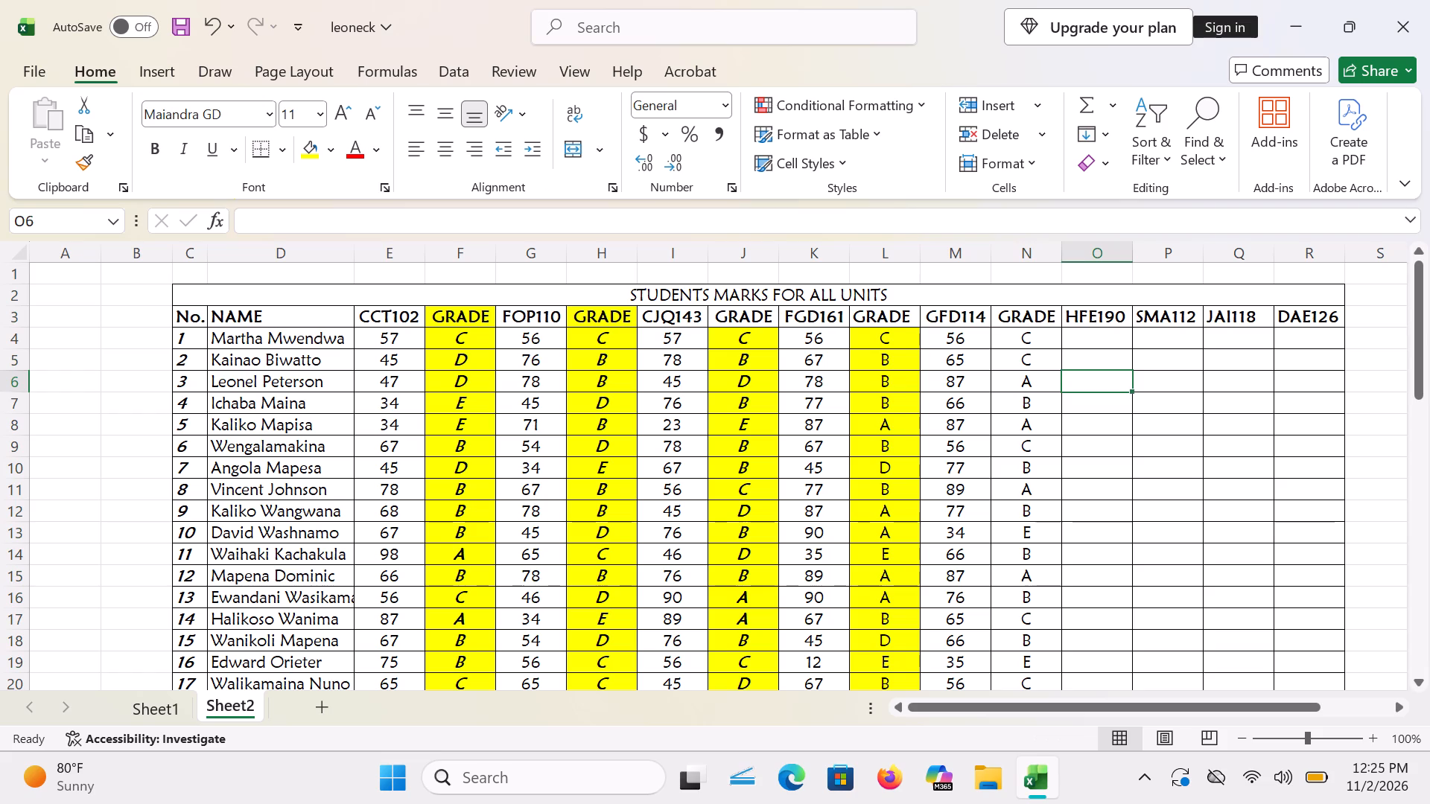
# Fill the GFD114 letter grades in cells N4 to N56 with yellow.
pyautogui.click(1008, 342)
pyautogui.moveTo(1008, 342); pyautogui.dragTo(1054, 750)
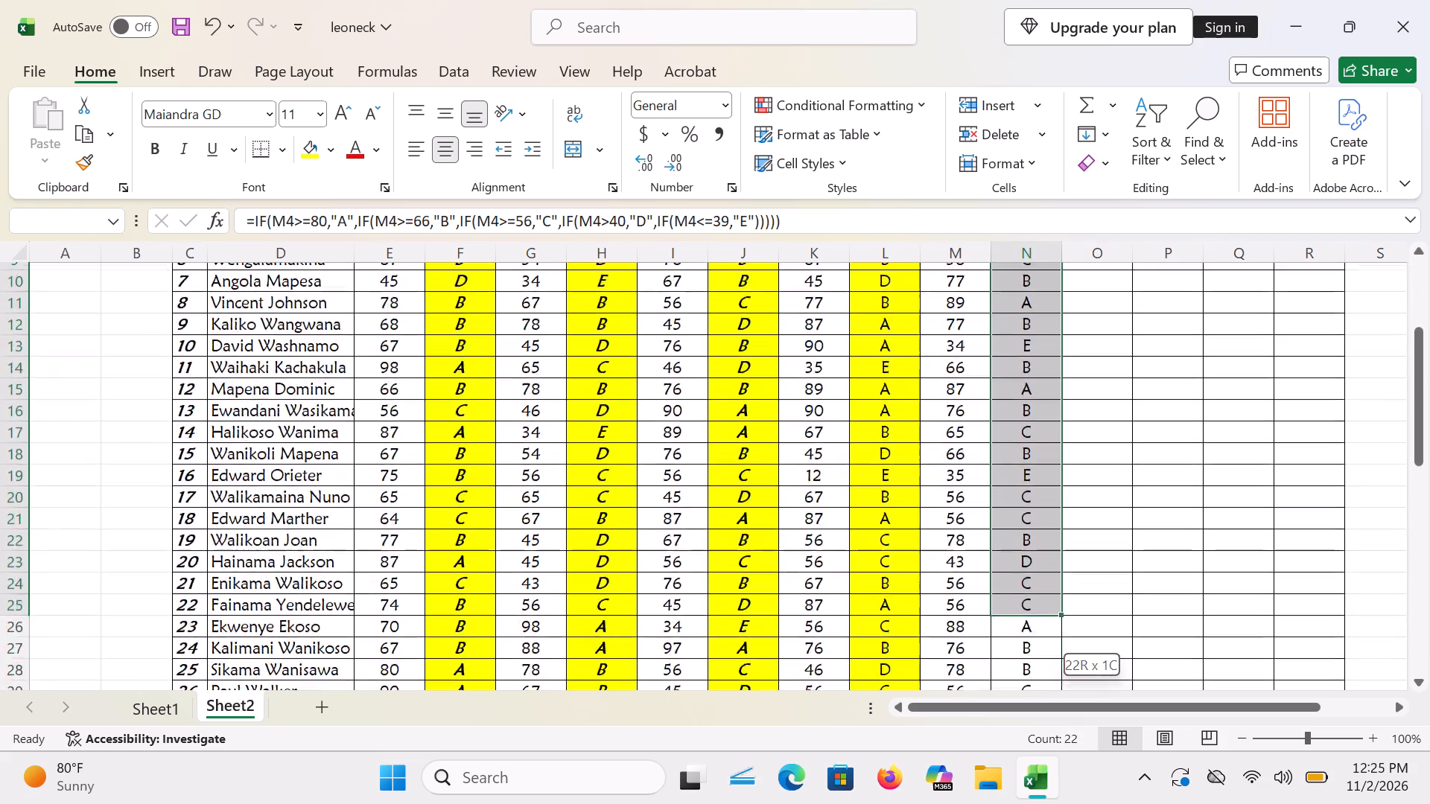
pyautogui.moveTo(1054, 750); pyautogui.dragTo(1019, 657)
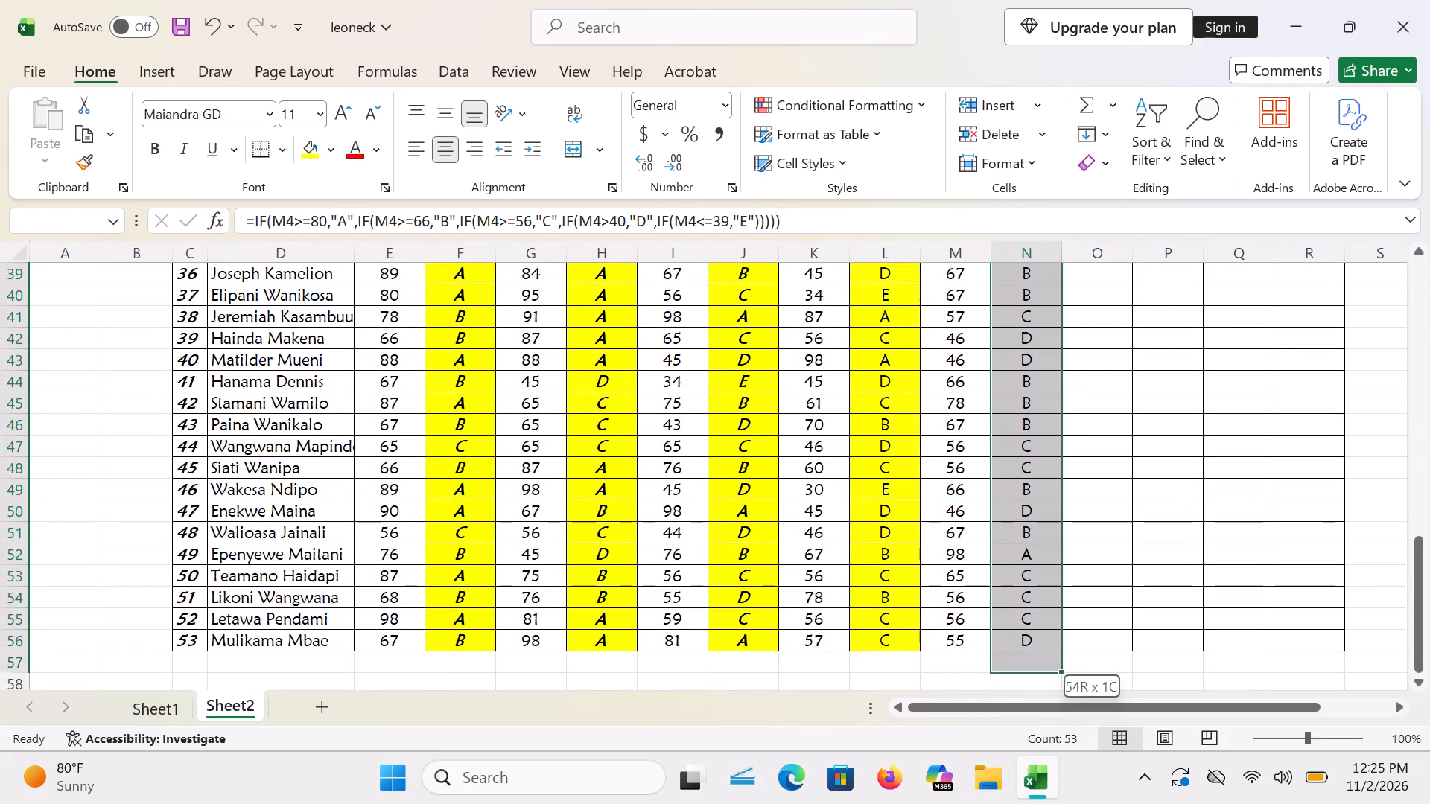
pyautogui.moveTo(1019, 657); pyautogui.dragTo(1020, 637)
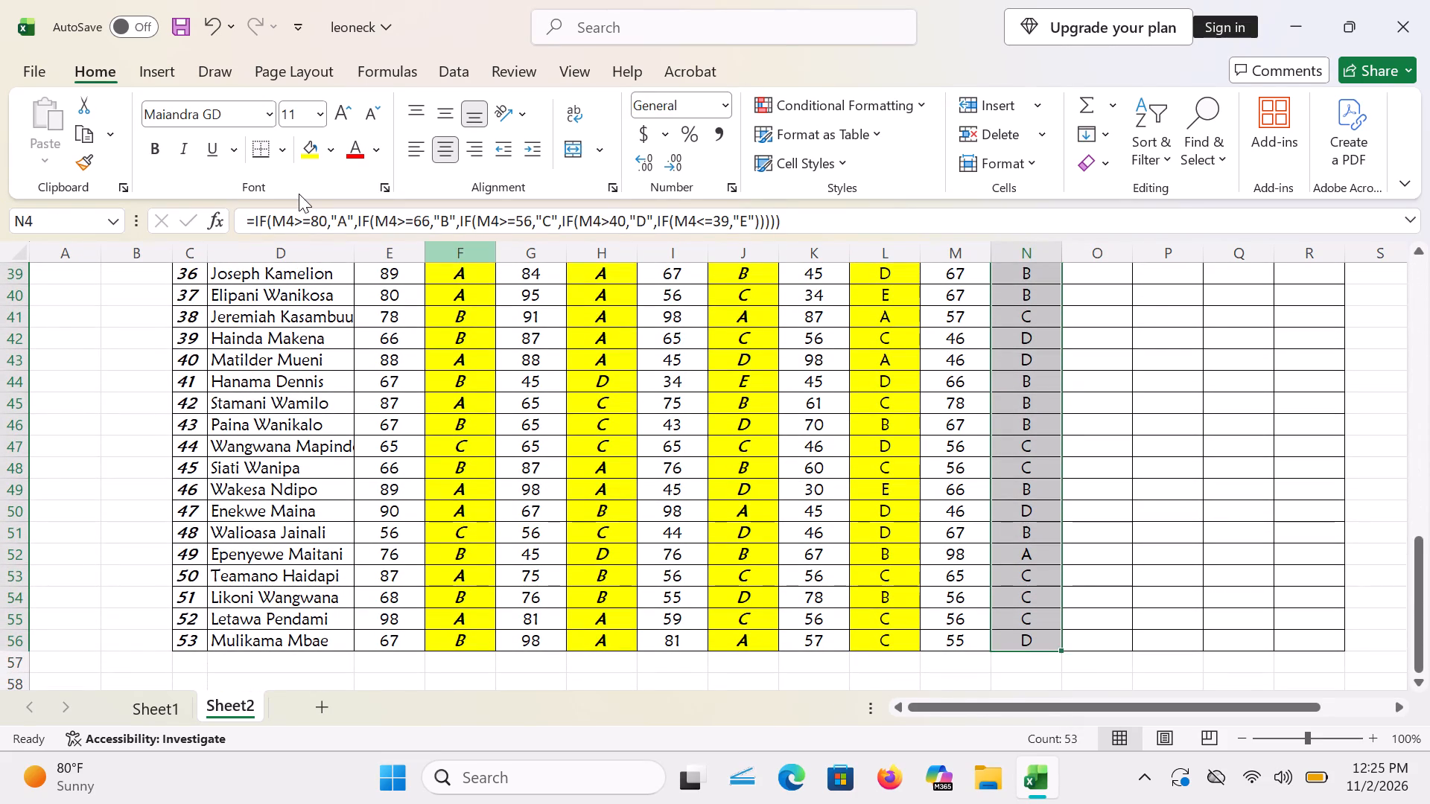
pyautogui.click(299, 162)
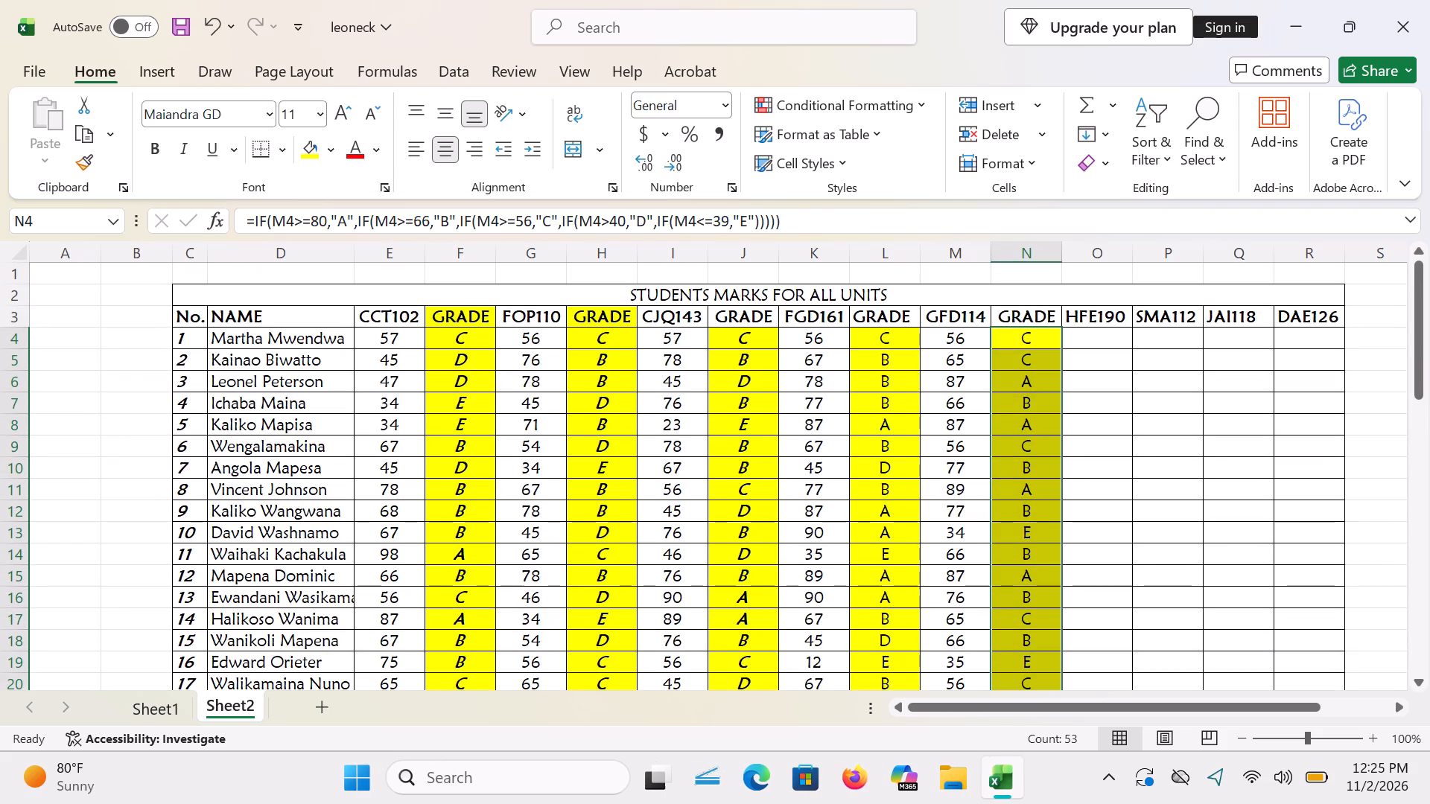
pyautogui.click(1095, 348)
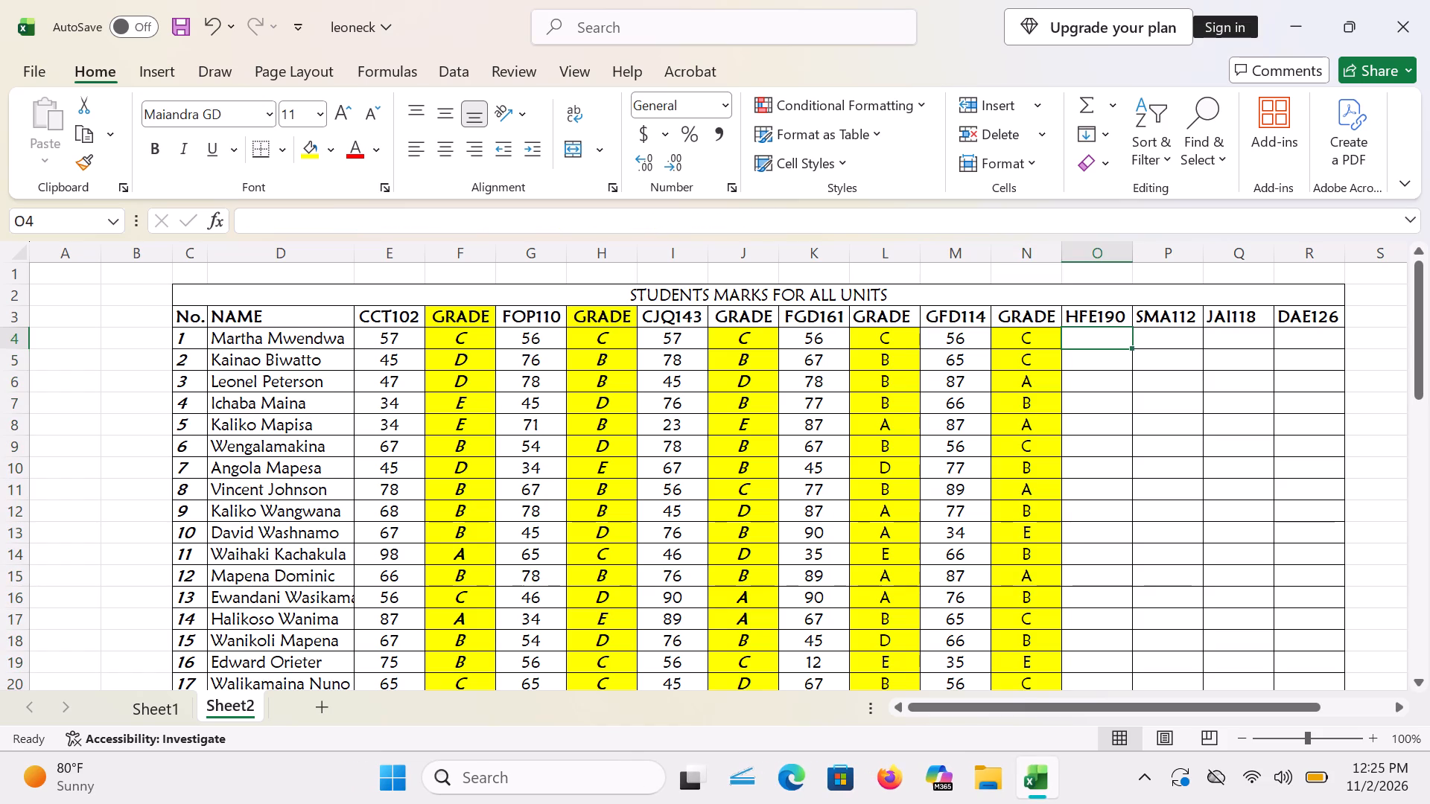
# Insert a blank column before the SMA112 column and enter the header GRADE in cell P3.
pyautogui.click(1122, 703)
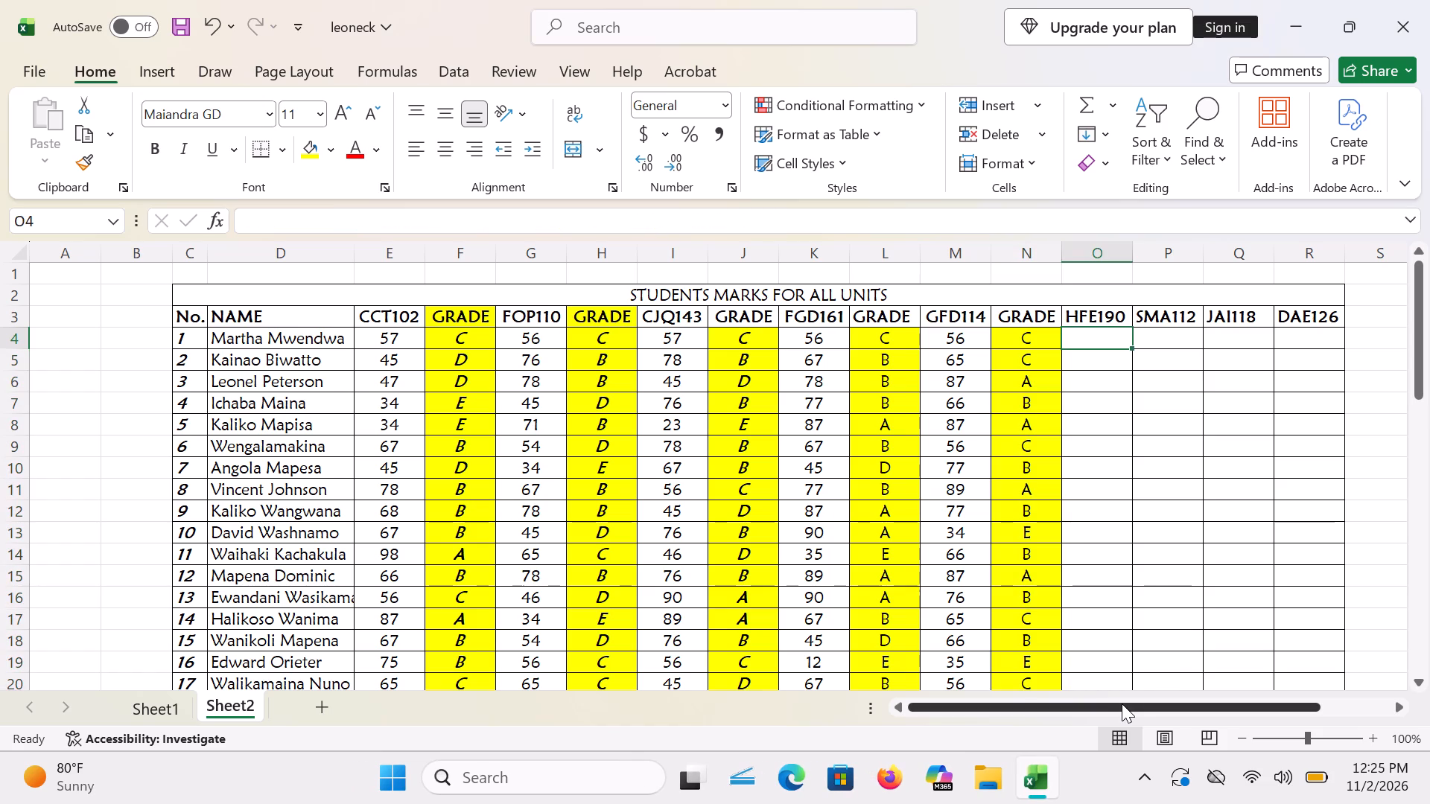
pyautogui.moveTo(1122, 703); pyautogui.dragTo(1233, 700)
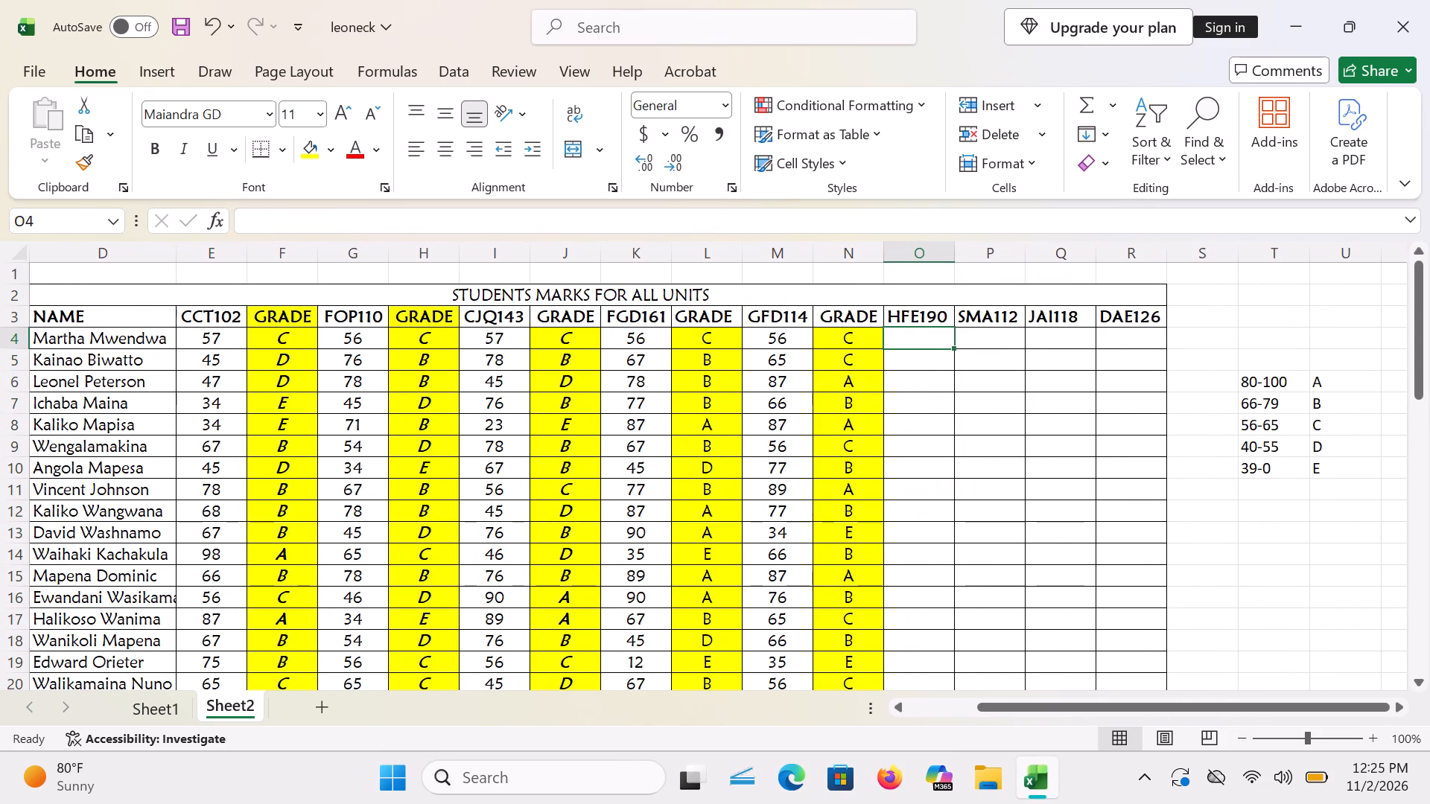
pyautogui.click(986, 261)
pyautogui.rightClick(986, 261)
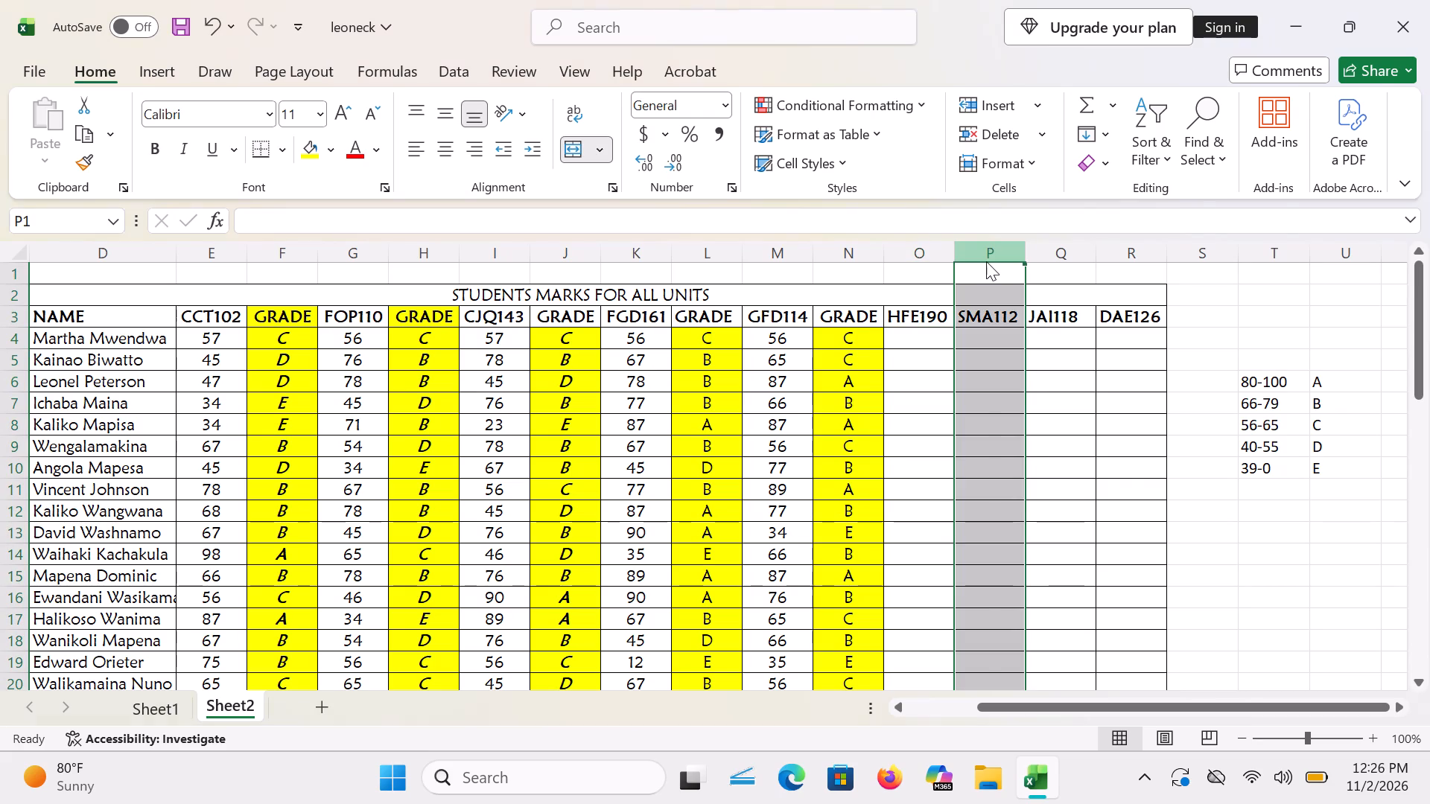
pyautogui.click(1040, 471)
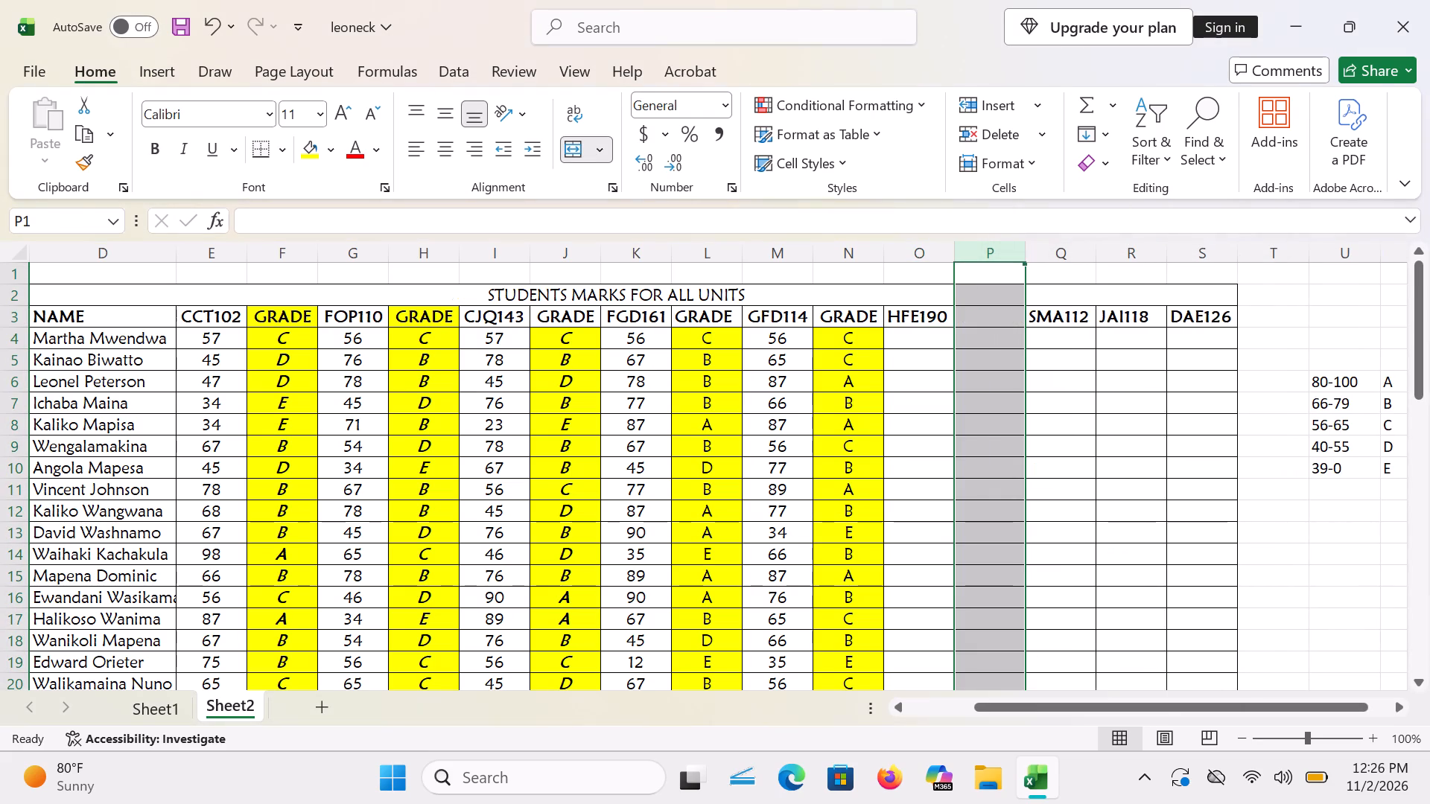
pyautogui.click(978, 321)
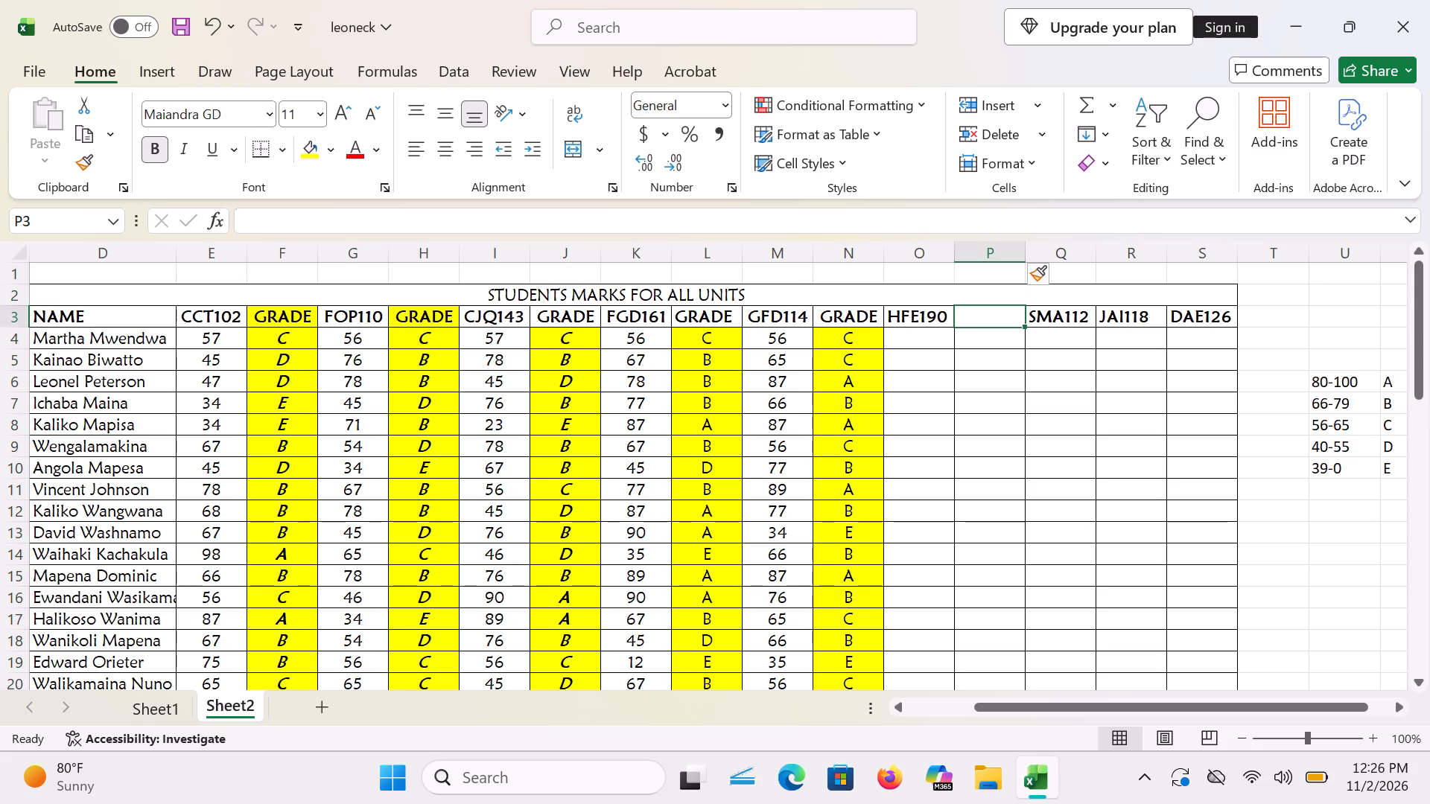
pyautogui.write('GRADE')
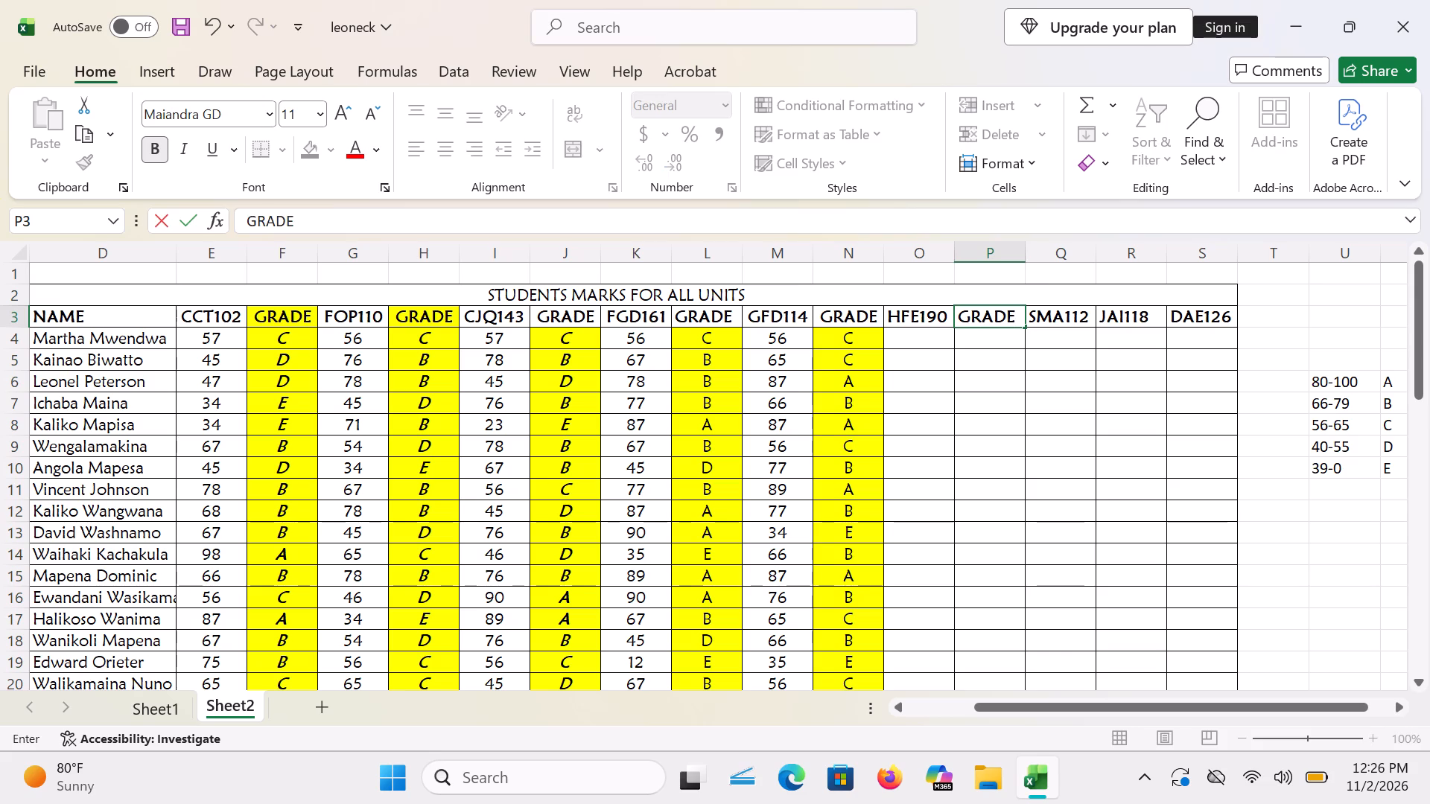
# Insert a blank column before the JAI118 column and enter the header GRADE in cell R3.
pyautogui.click(1134, 245)
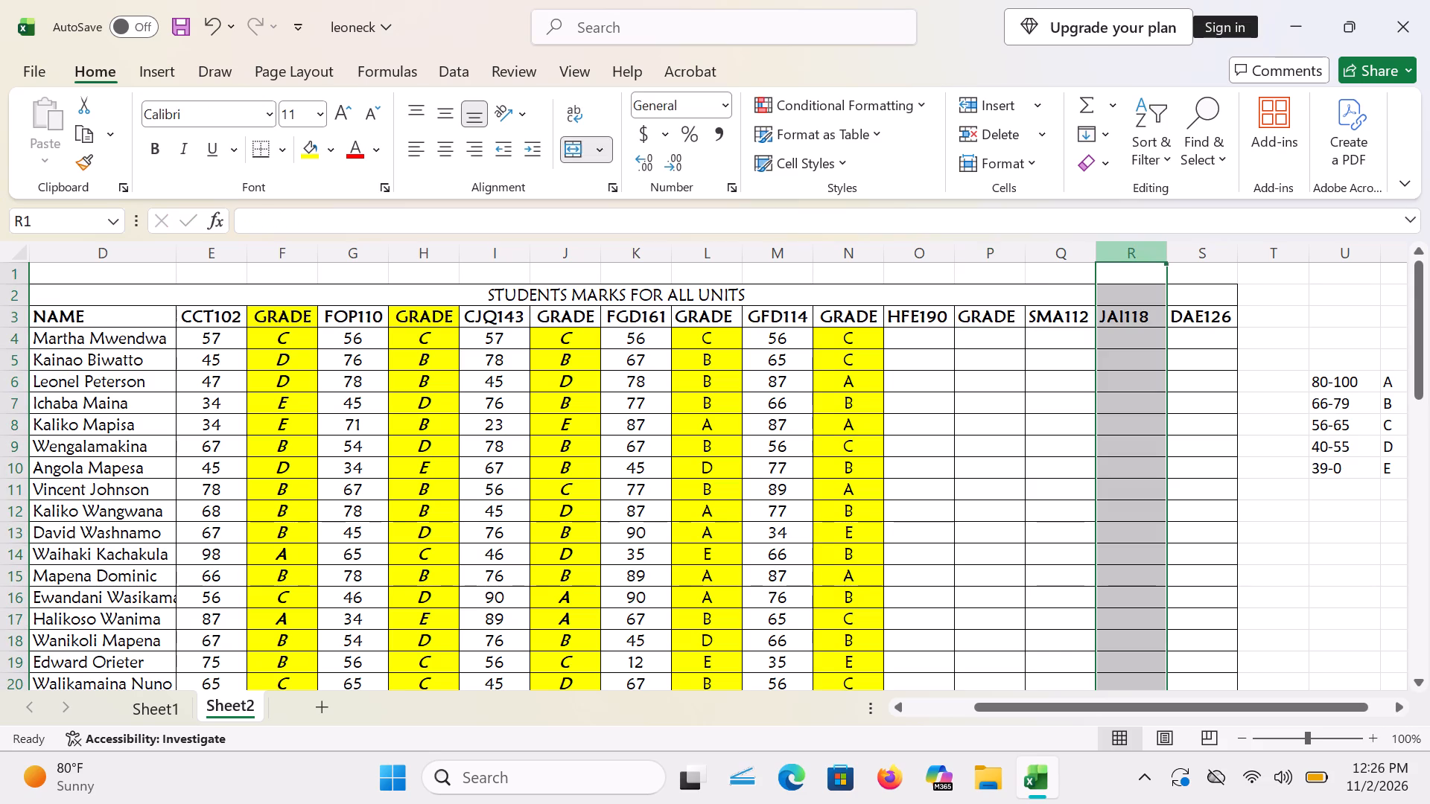
pyautogui.rightClick(1147, 329)
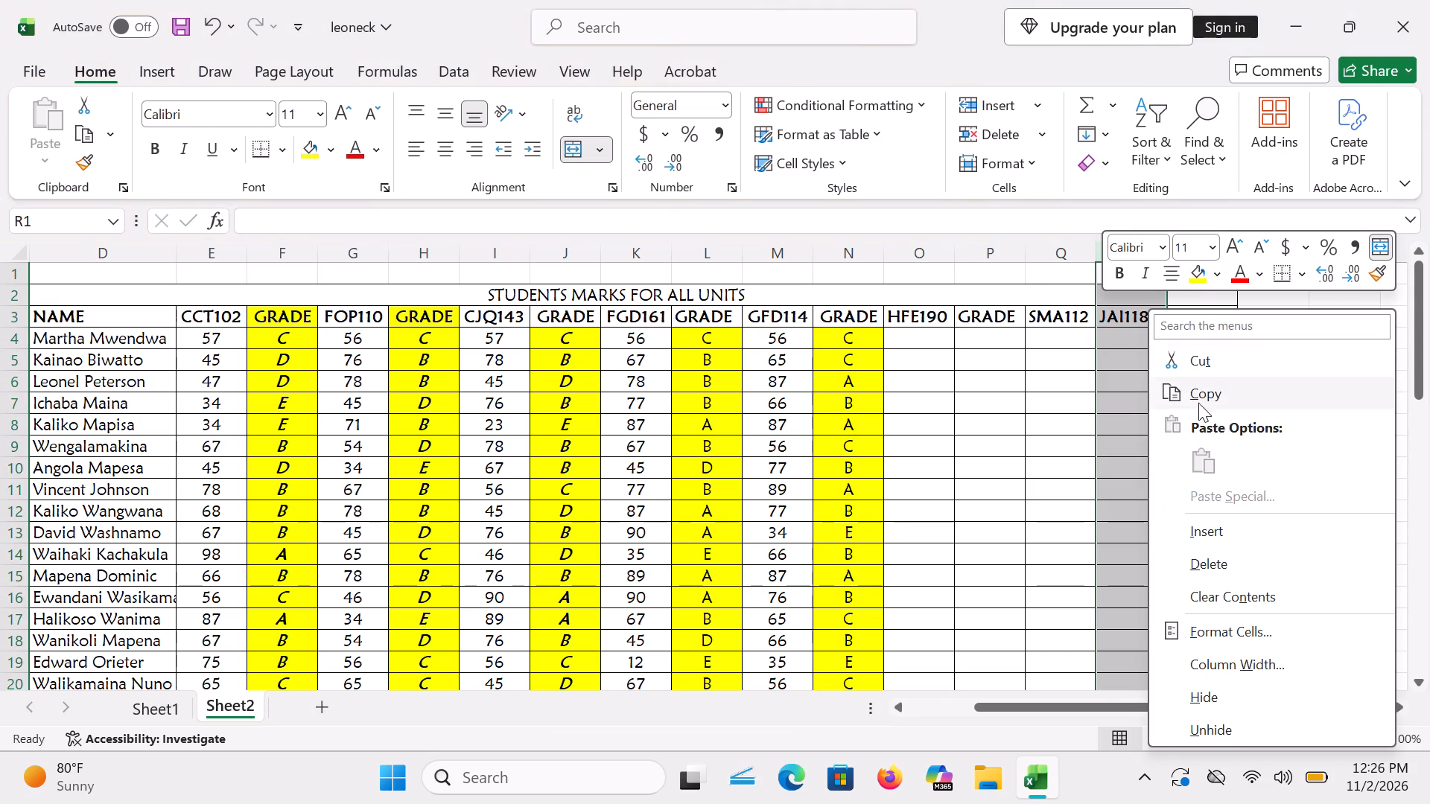
pyautogui.click(1191, 529)
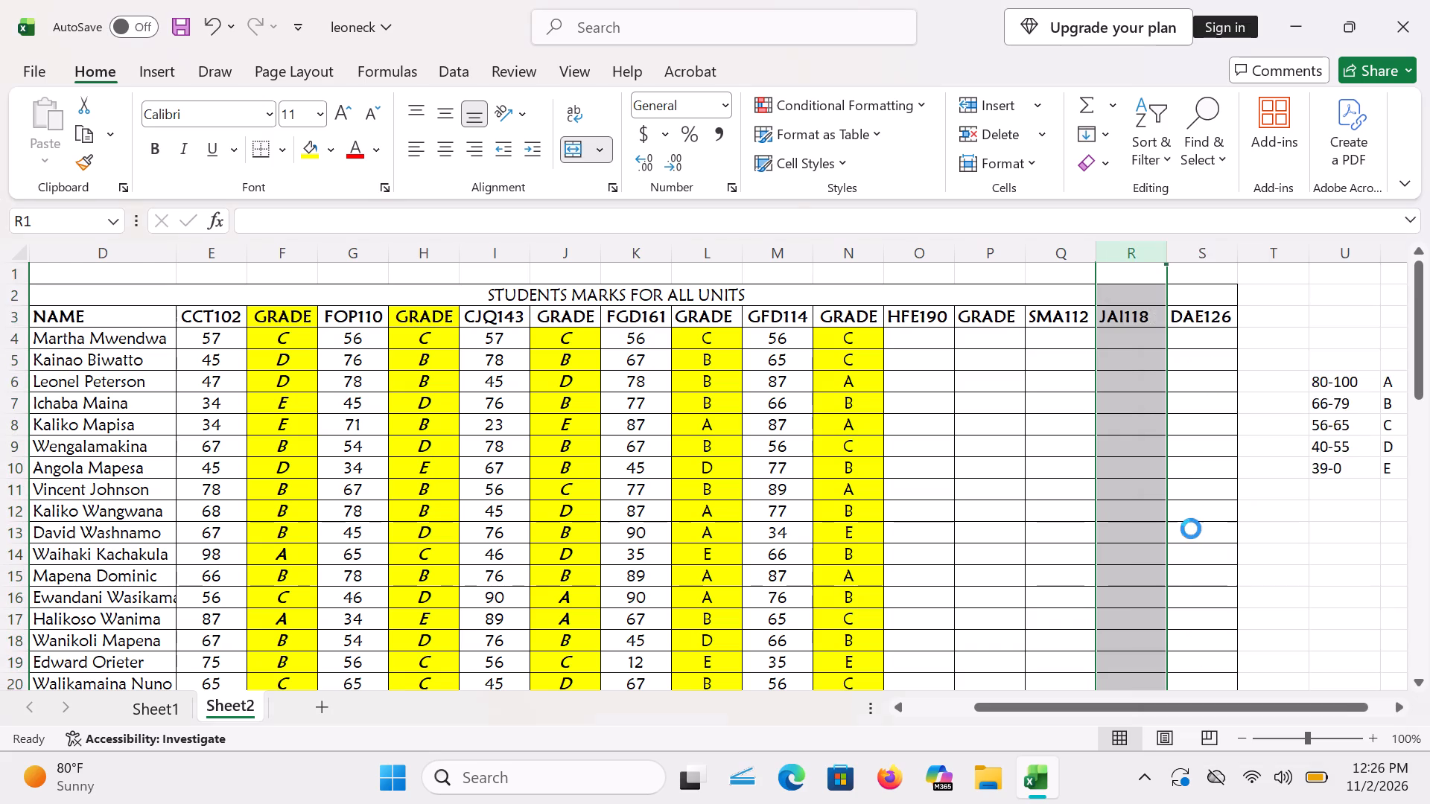
pyautogui.click(1138, 309)
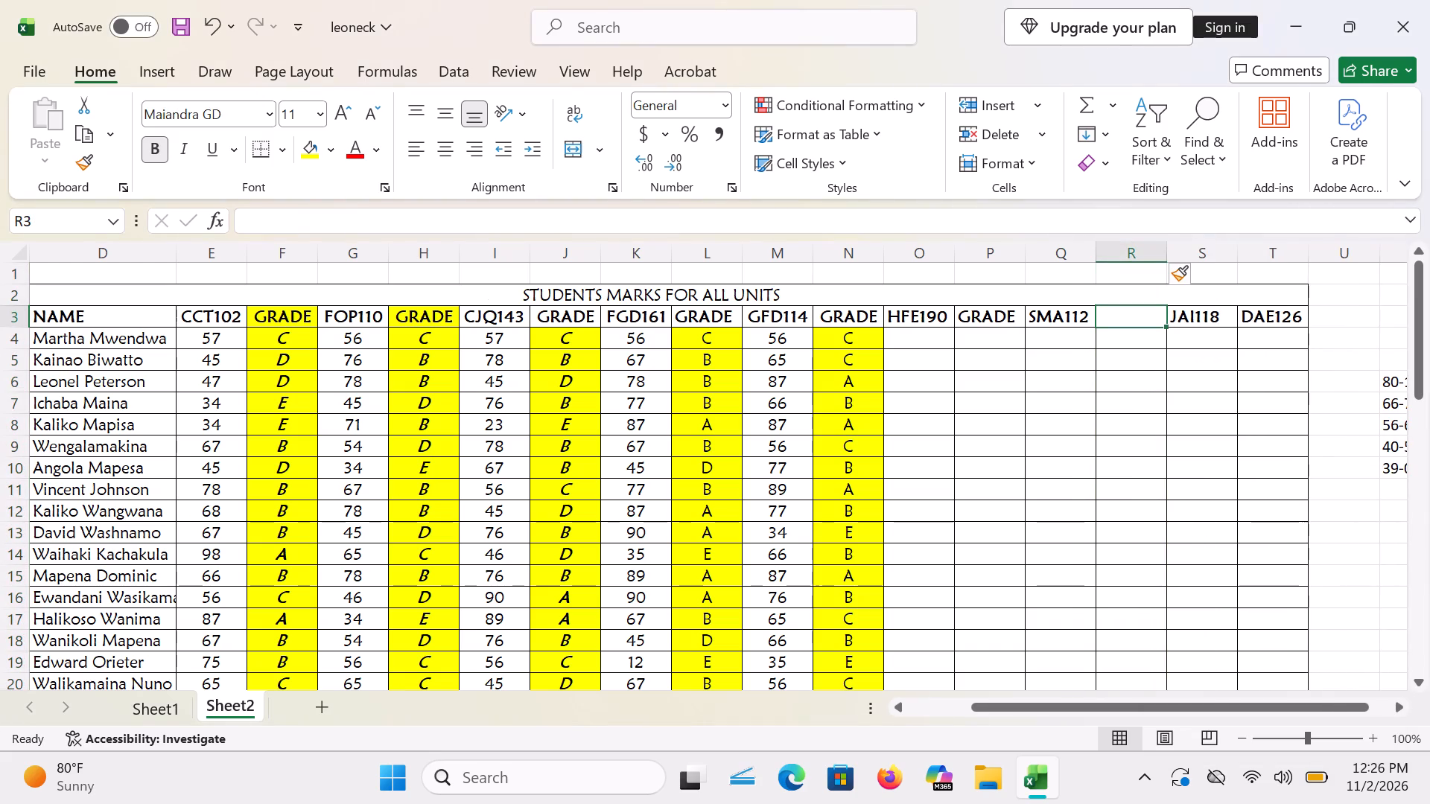
pyautogui.press('g')
pyautogui.write('RAE')
pyautogui.press('BackSpace')
pyautogui.write('DE')
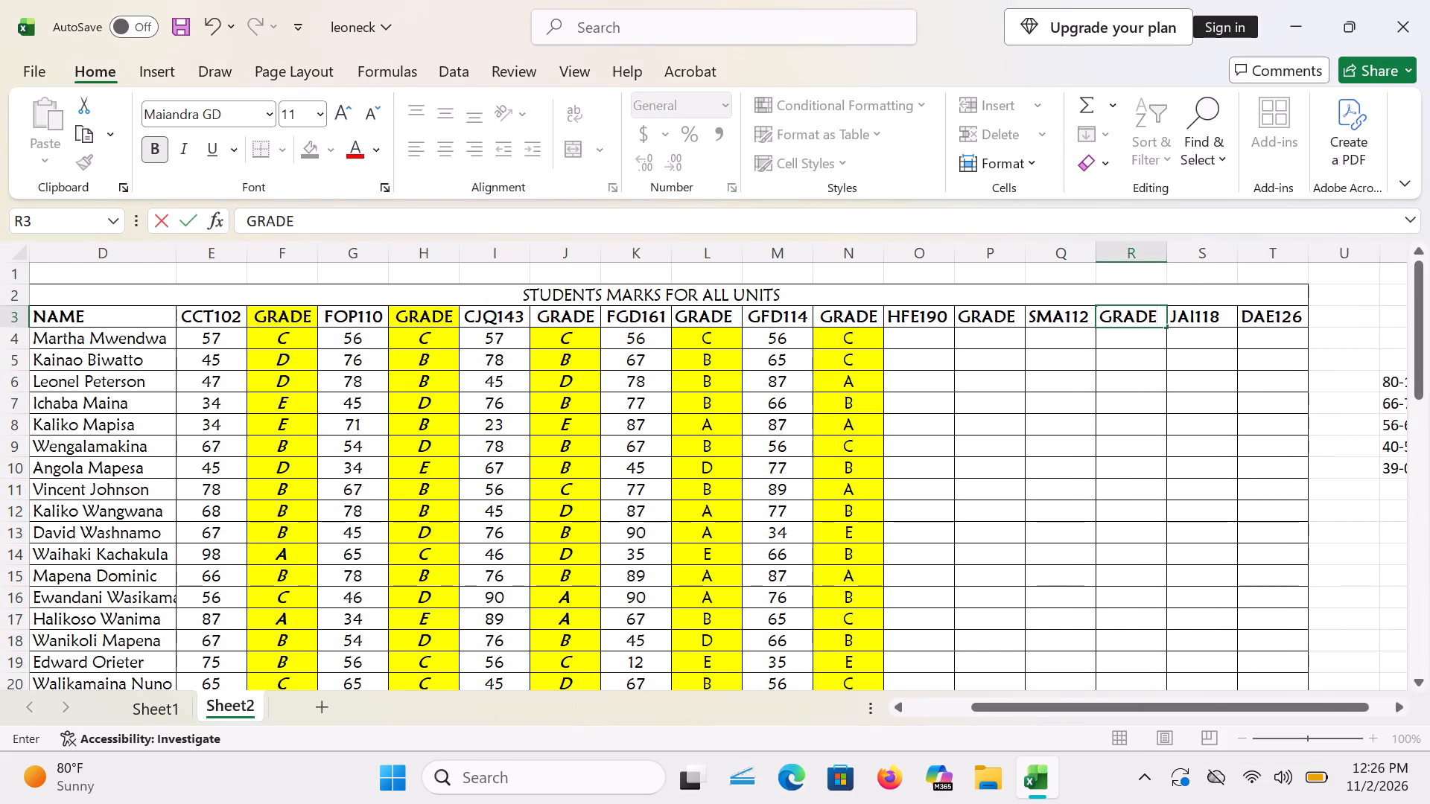
# Insert a blank column before the DAE126 column and enter the header GRADE in cell T3.
pyautogui.click(1273, 252)
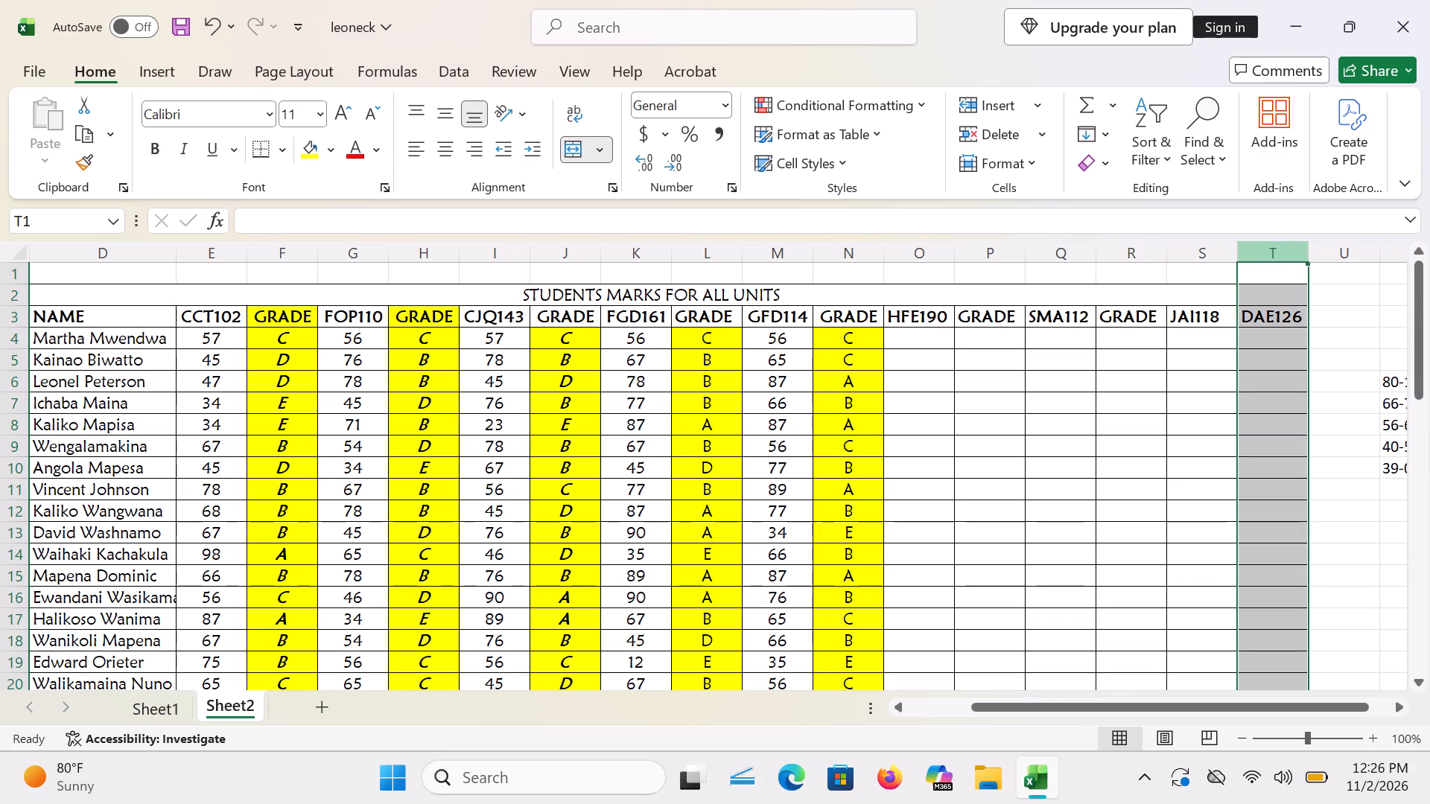
pyautogui.rightClick(1273, 252)
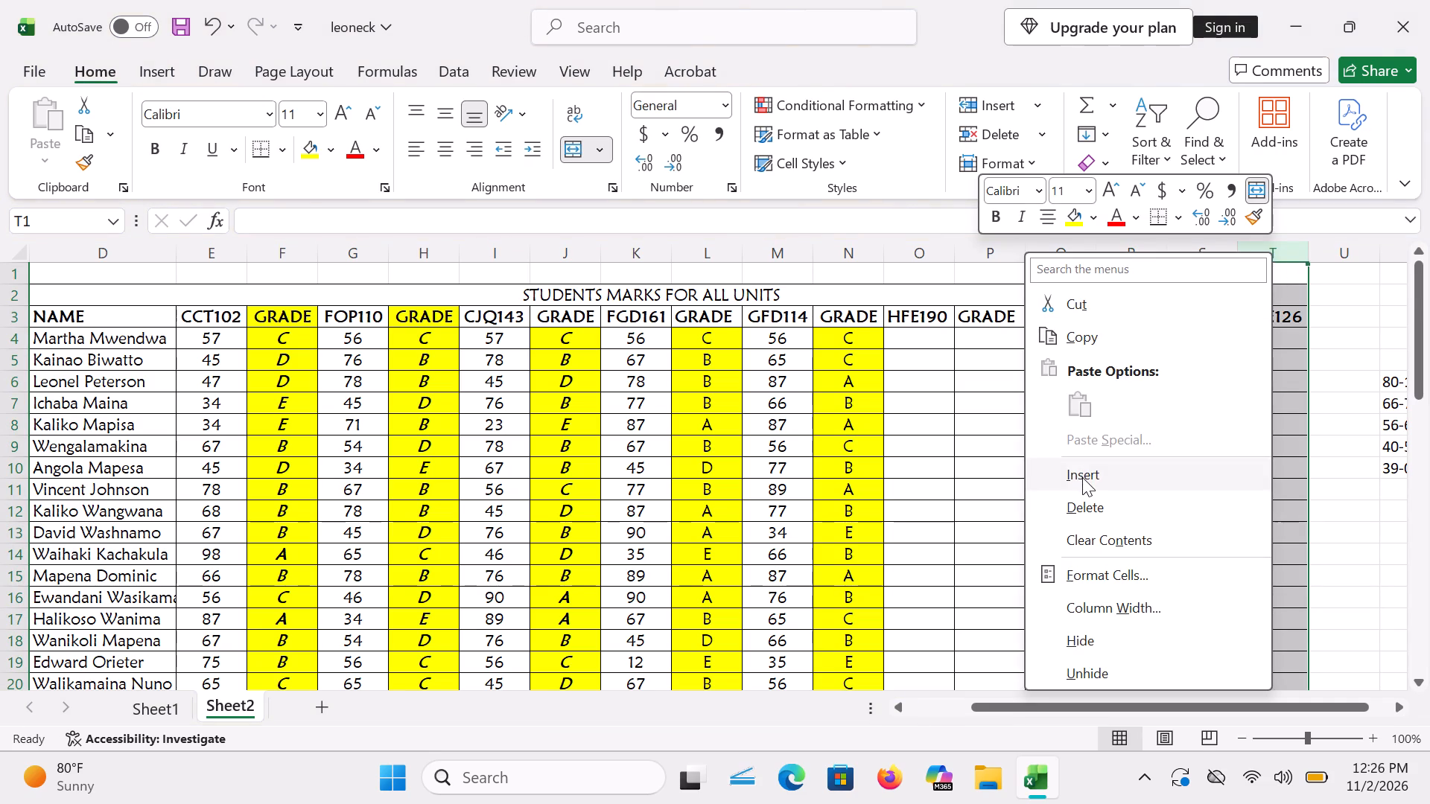
pyautogui.click(1082, 477)
pyautogui.write('GRADE')
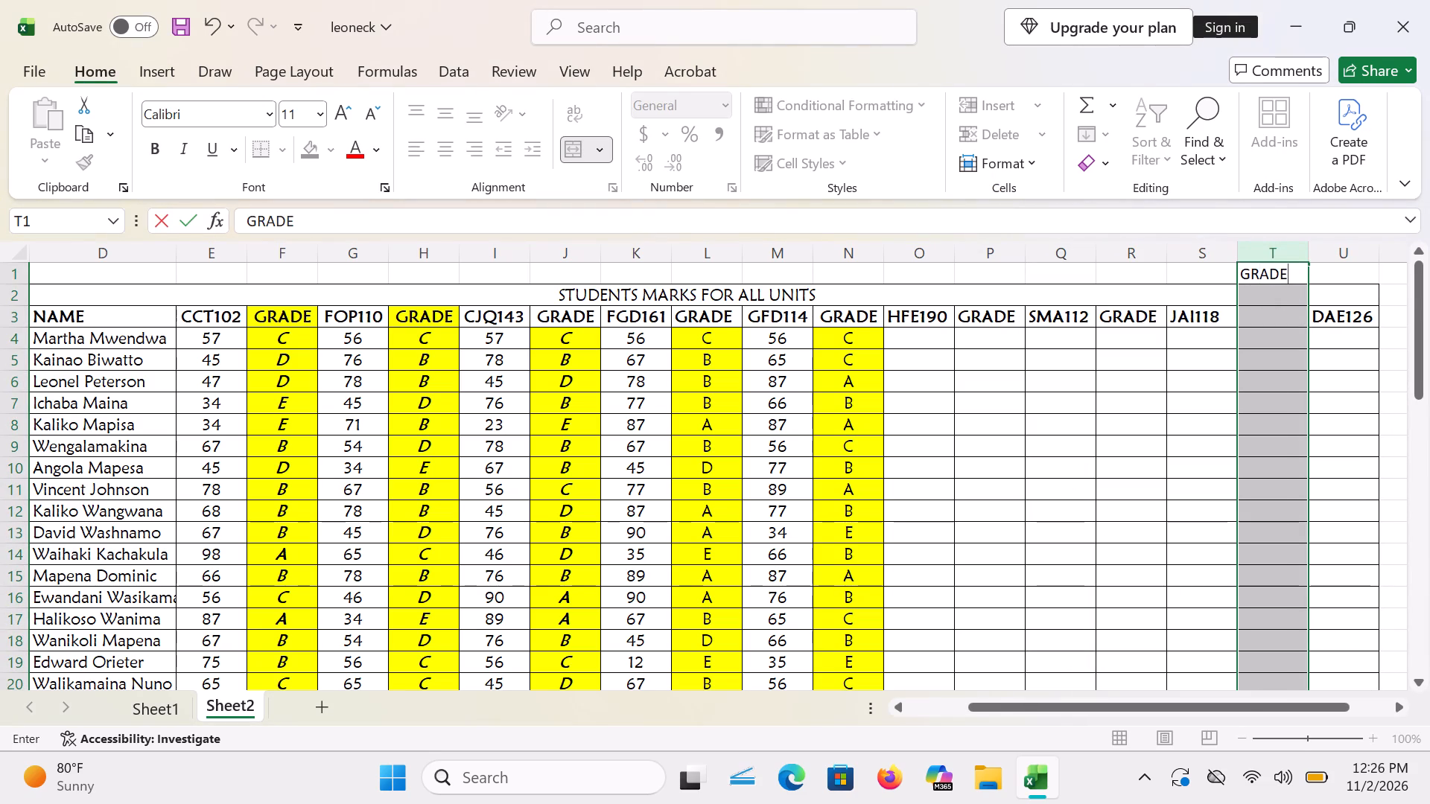
pyautogui.press('BackSpace')
pyautogui.press('BackSpace')
pyautogui.press('BackSpace')
pyautogui.press('BackSpace')
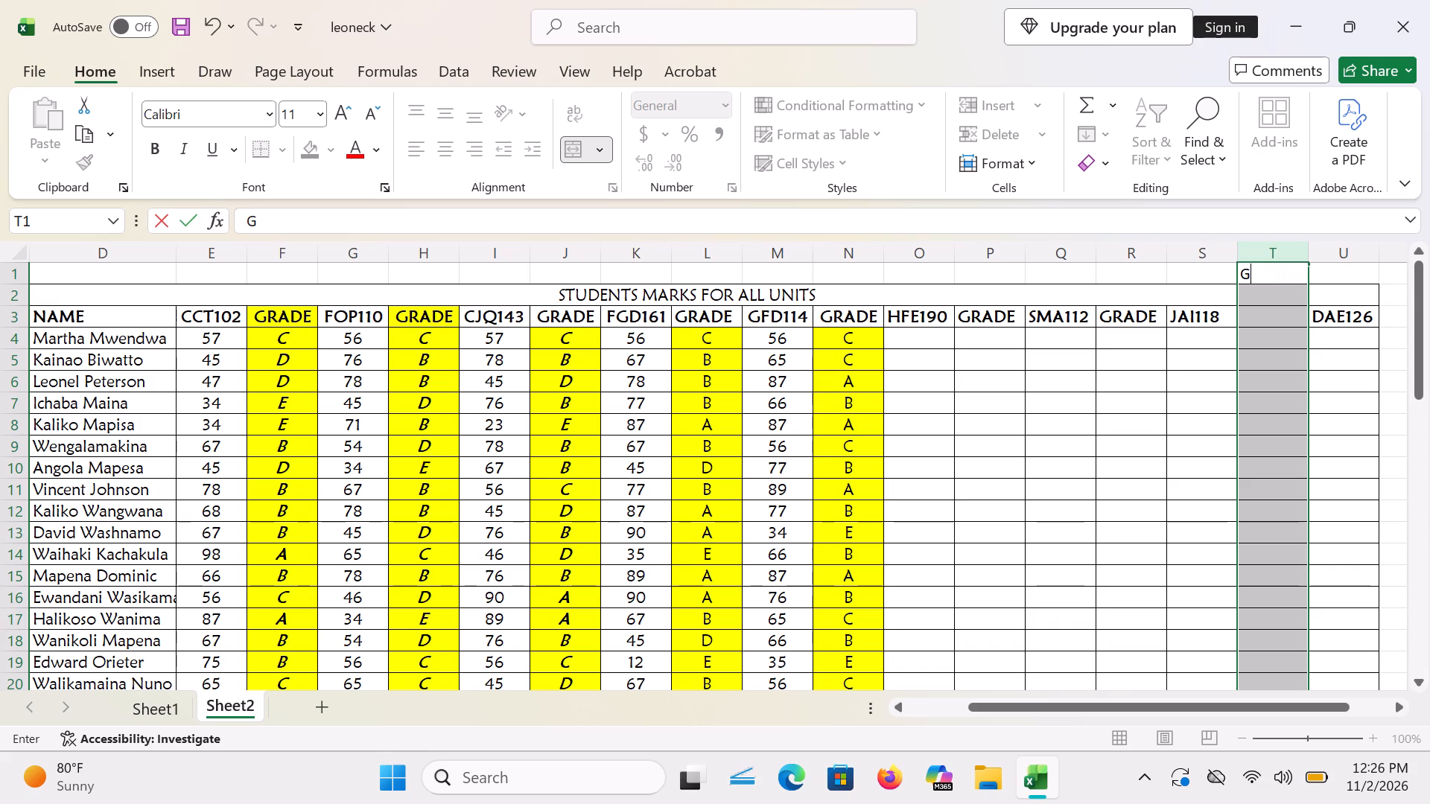
pyautogui.click(1263, 319)
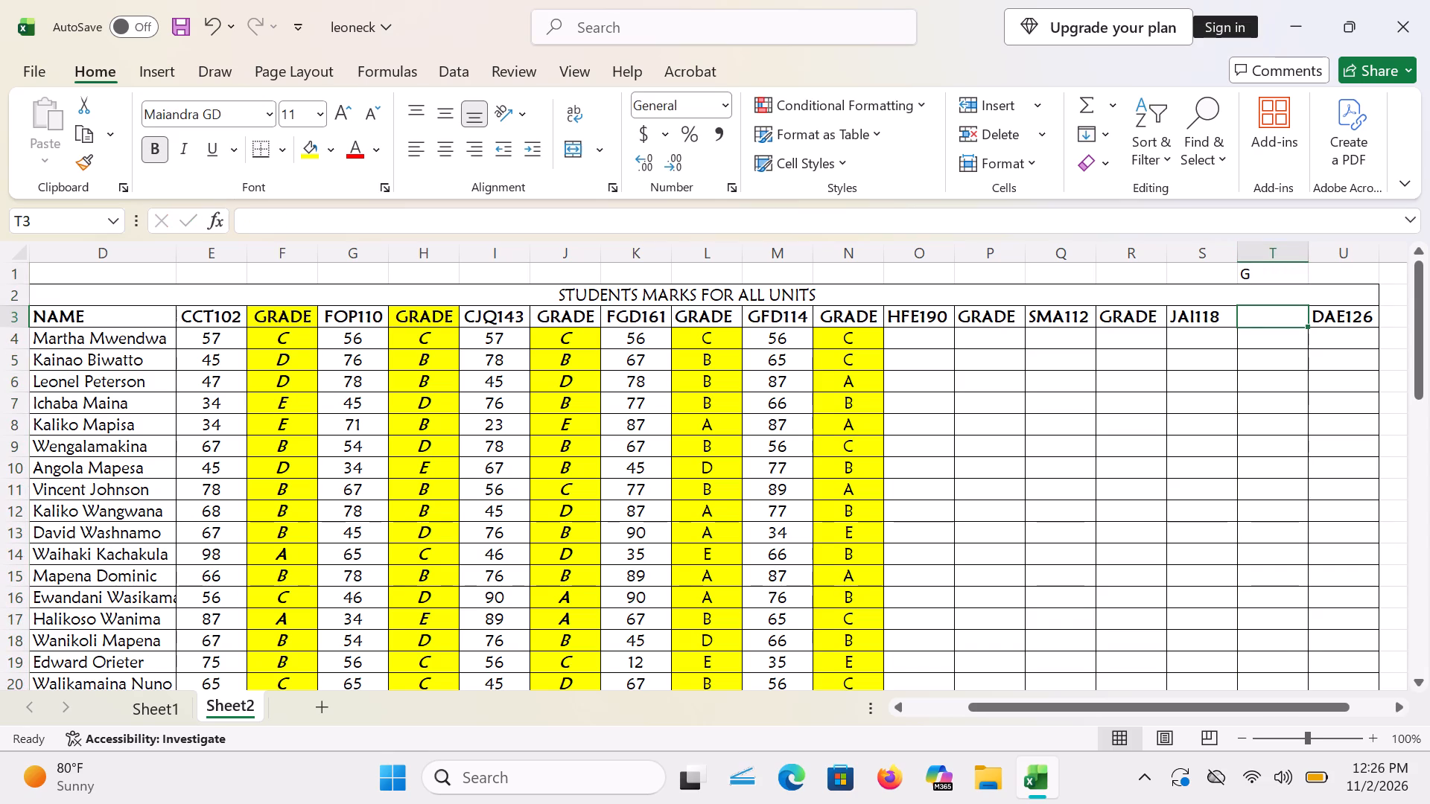
pyautogui.write('GRADE')
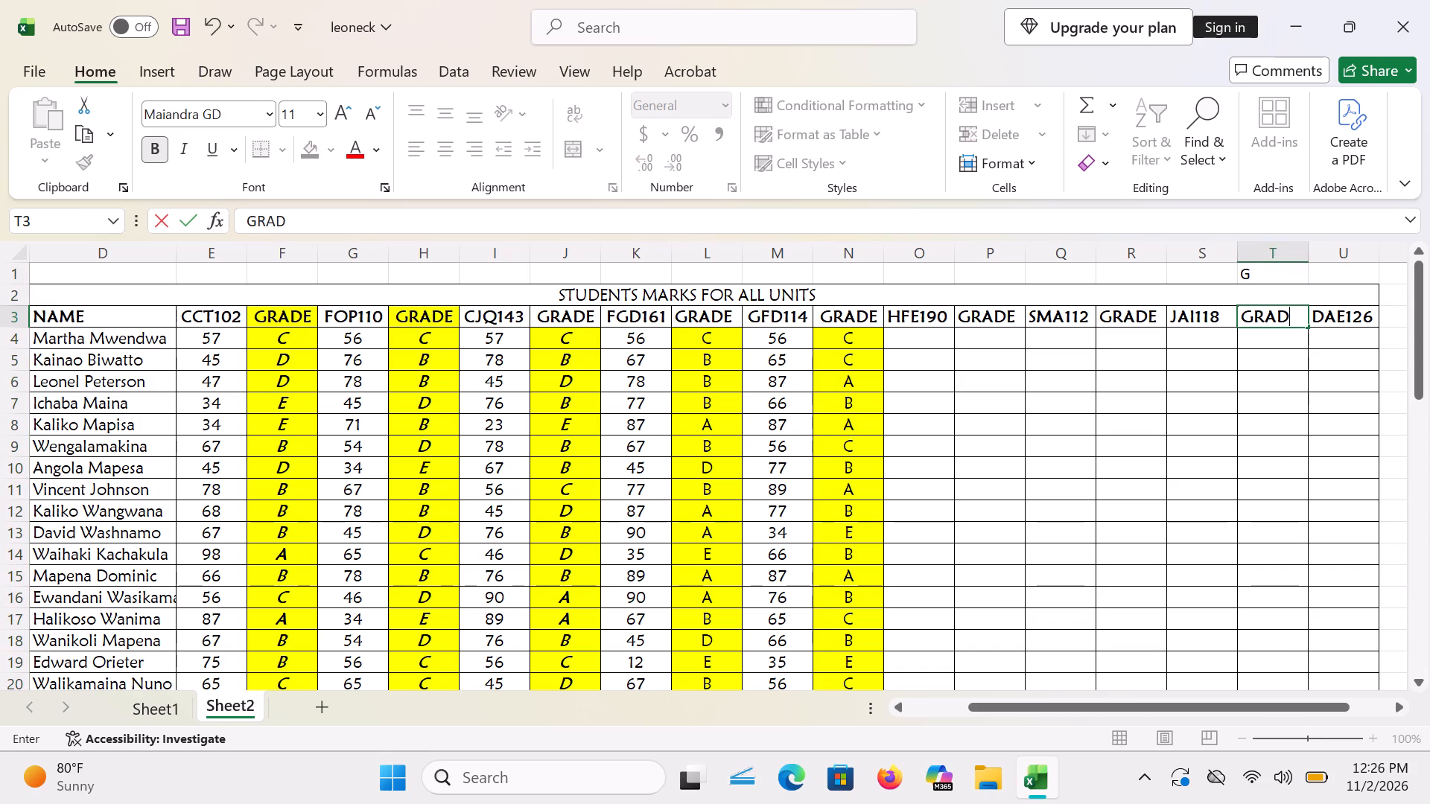
pyautogui.click(1390, 313)
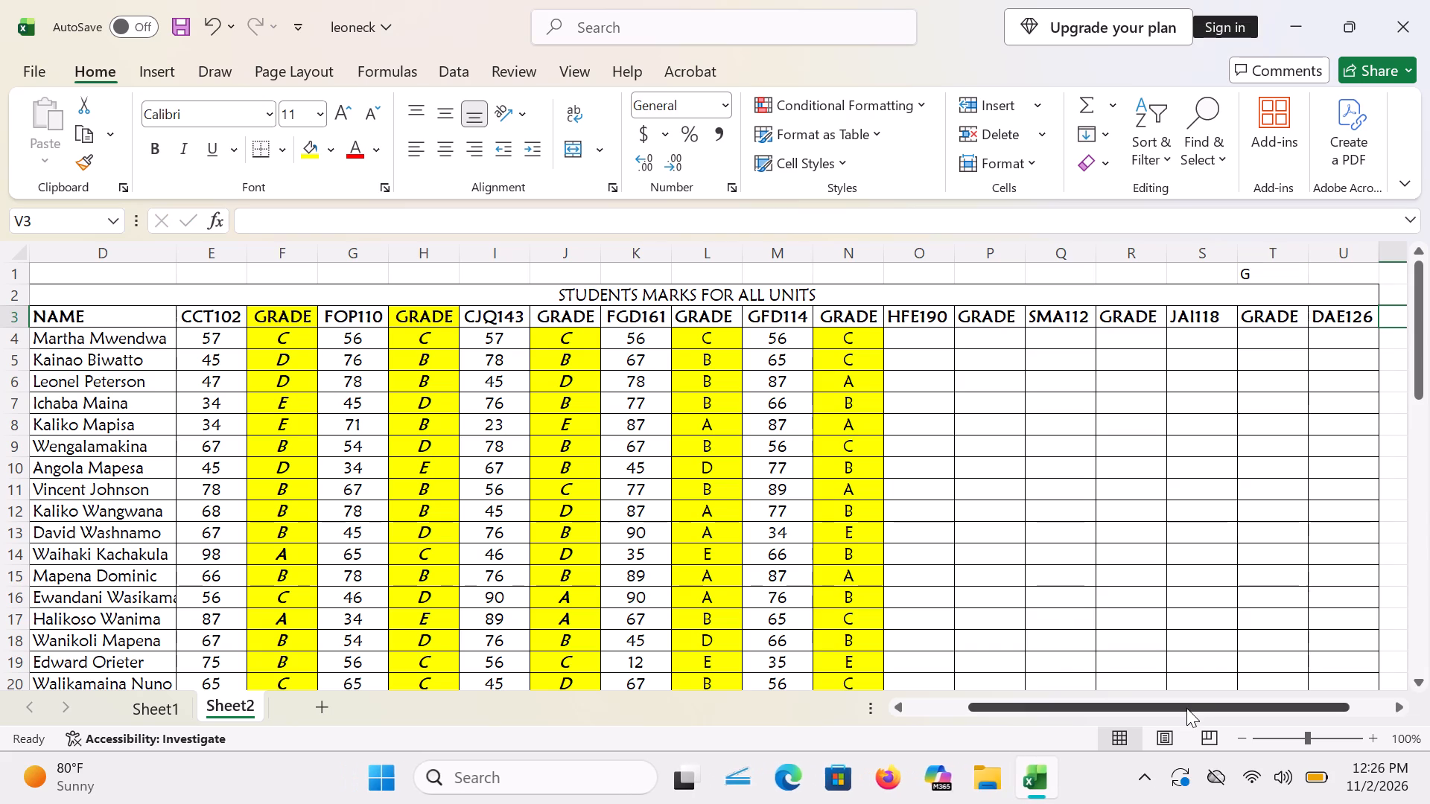
# Insert a blank column at column V, directly after the DAE126 column.
pyautogui.moveTo(1186, 709); pyautogui.dragTo(1256, 705)
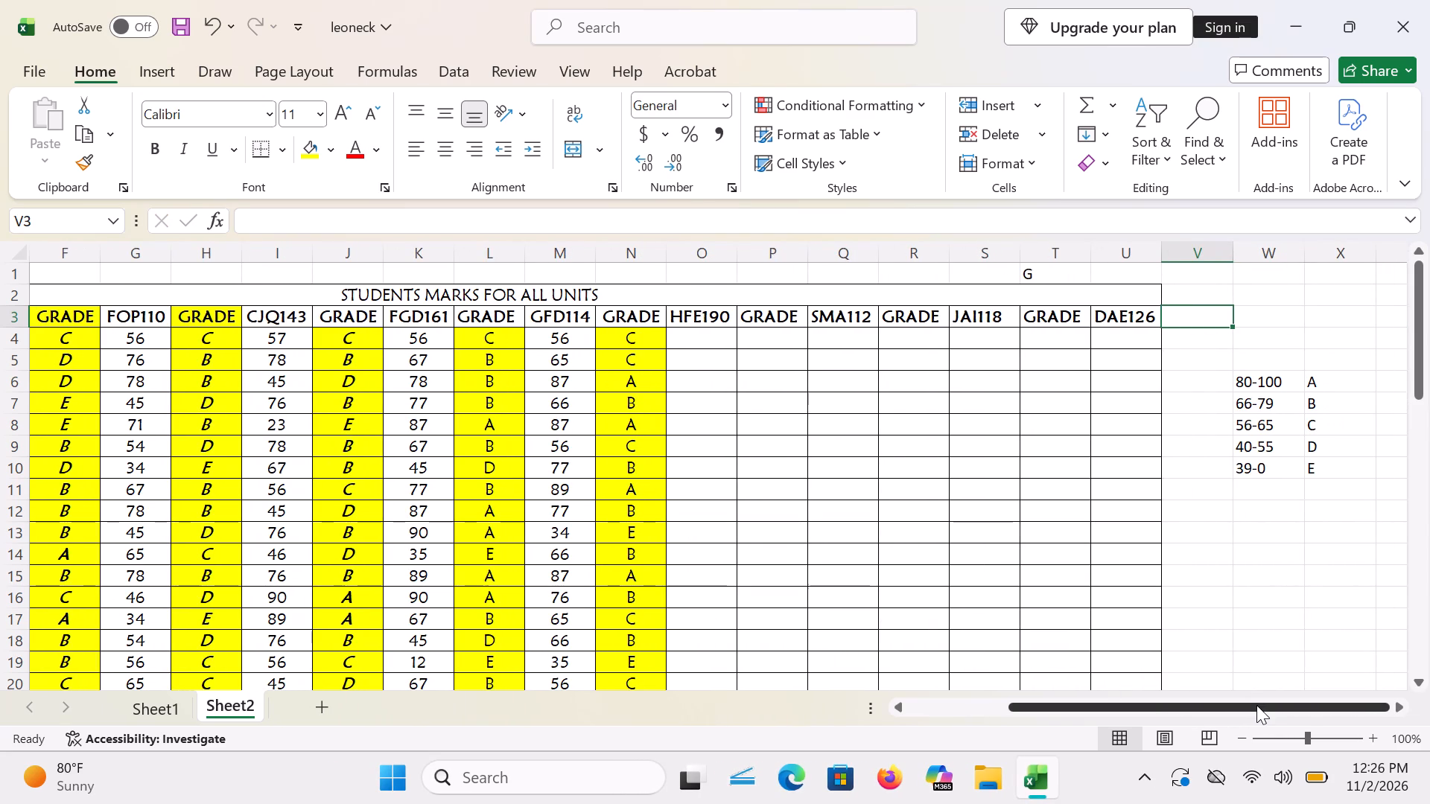
pyautogui.click(1189, 247)
pyautogui.rightClick(1189, 247)
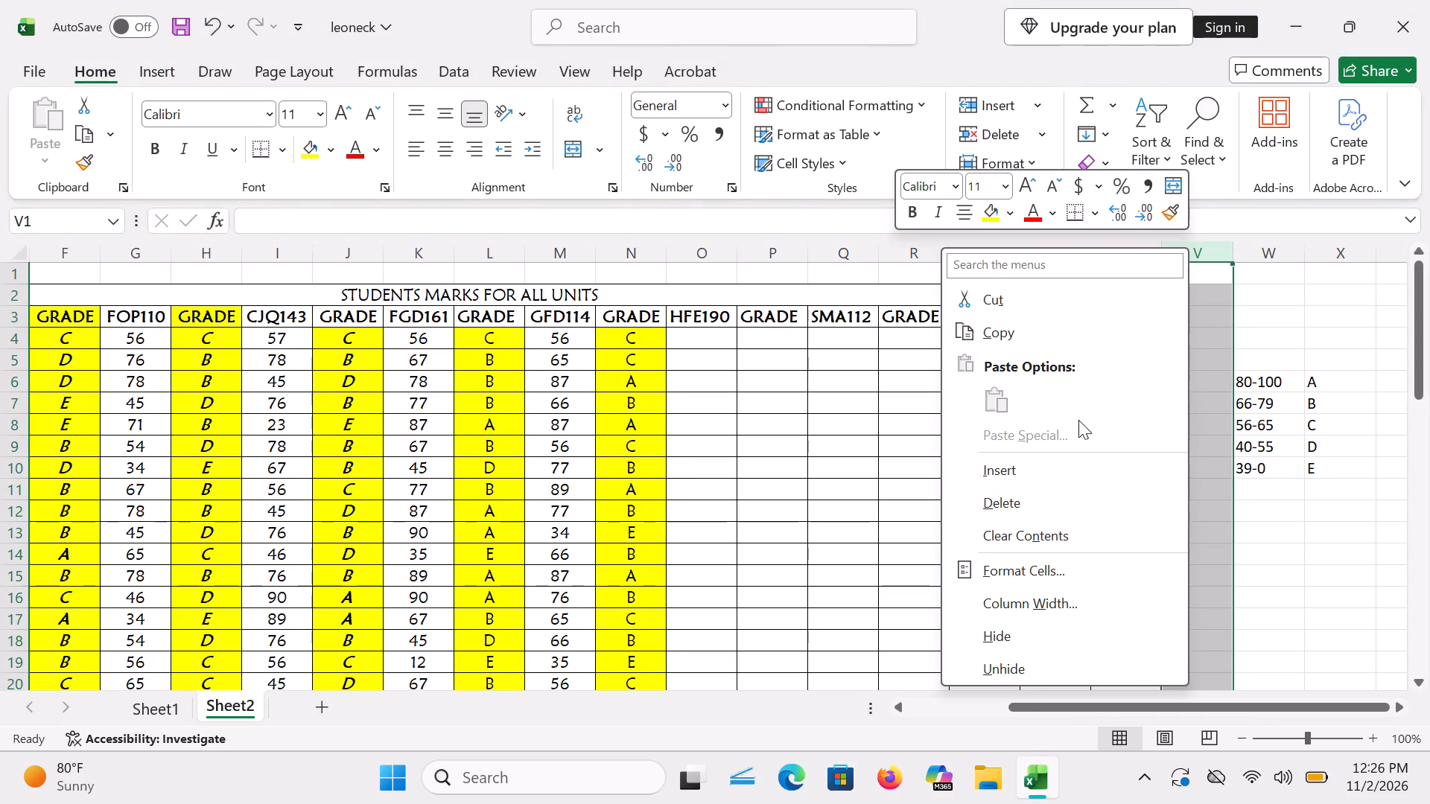
pyautogui.click(1000, 478)
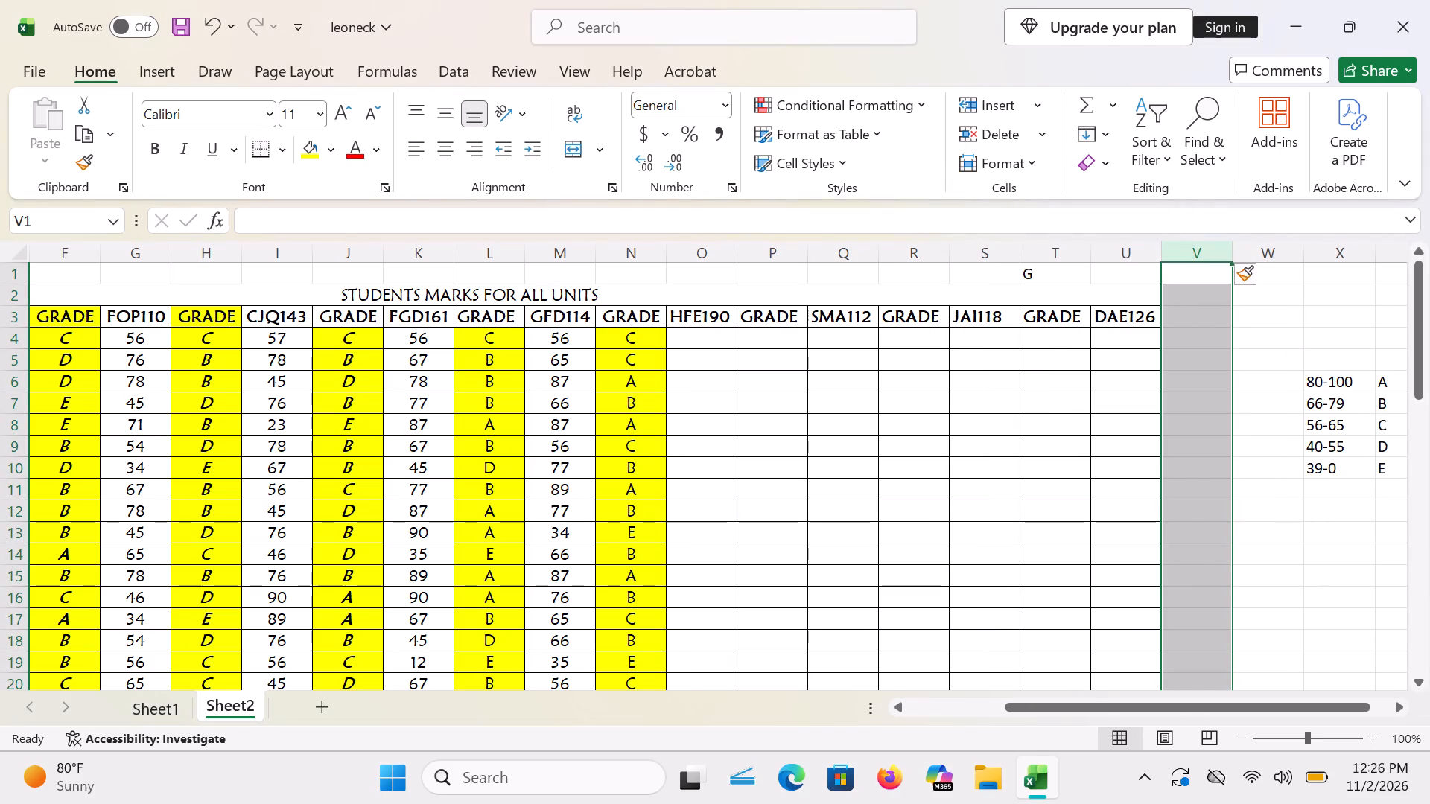
pyautogui.click(1329, 420)
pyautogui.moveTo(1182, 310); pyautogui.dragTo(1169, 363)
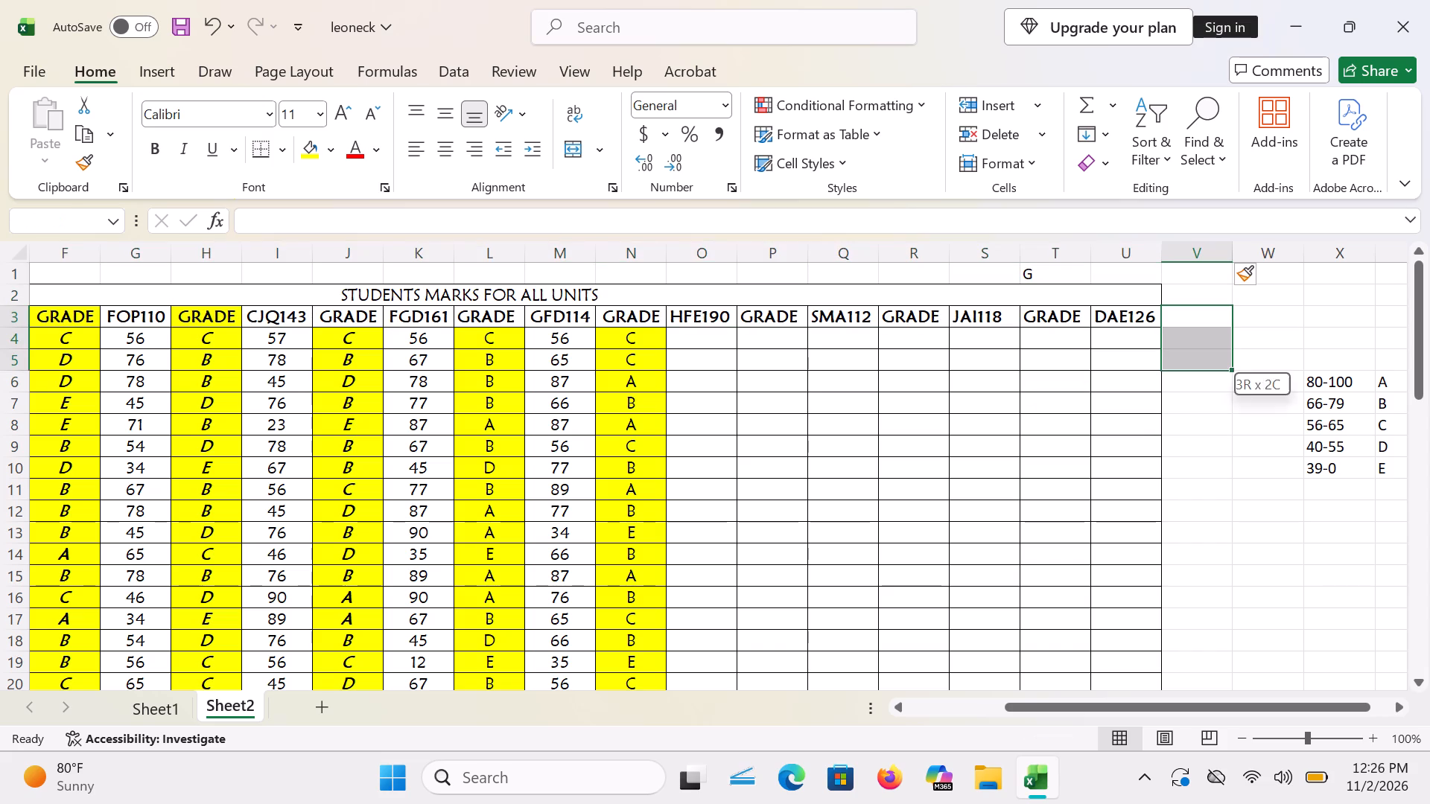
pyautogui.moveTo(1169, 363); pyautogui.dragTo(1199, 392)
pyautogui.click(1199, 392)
# Unmerge the title STUDENTS MARKS FOR ALL UNITS and merge and center it again across row 2 from column C through V.
pyautogui.click(1106, 295)
pyautogui.click(1106, 295)
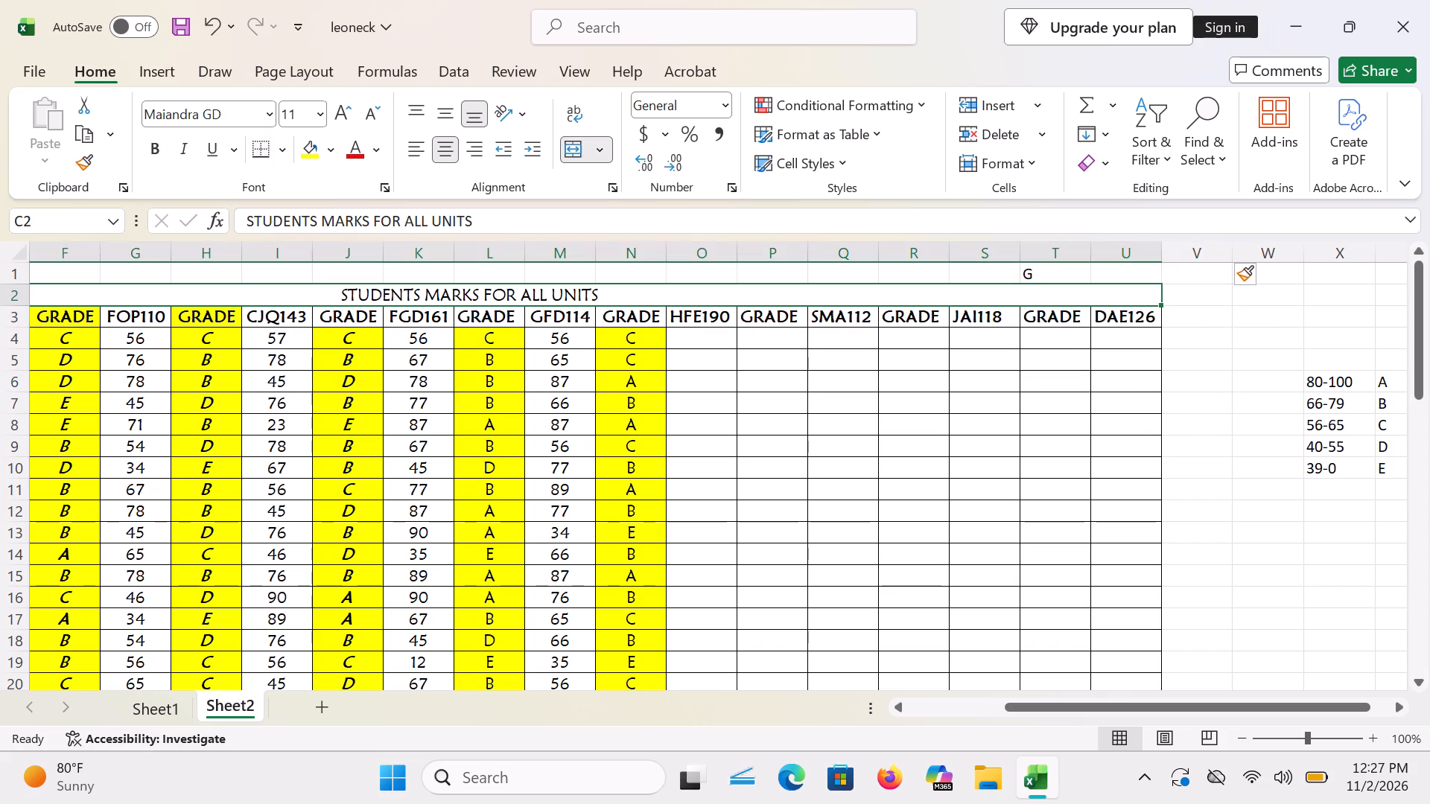
pyautogui.moveTo(1106, 295); pyautogui.dragTo(1183, 291)
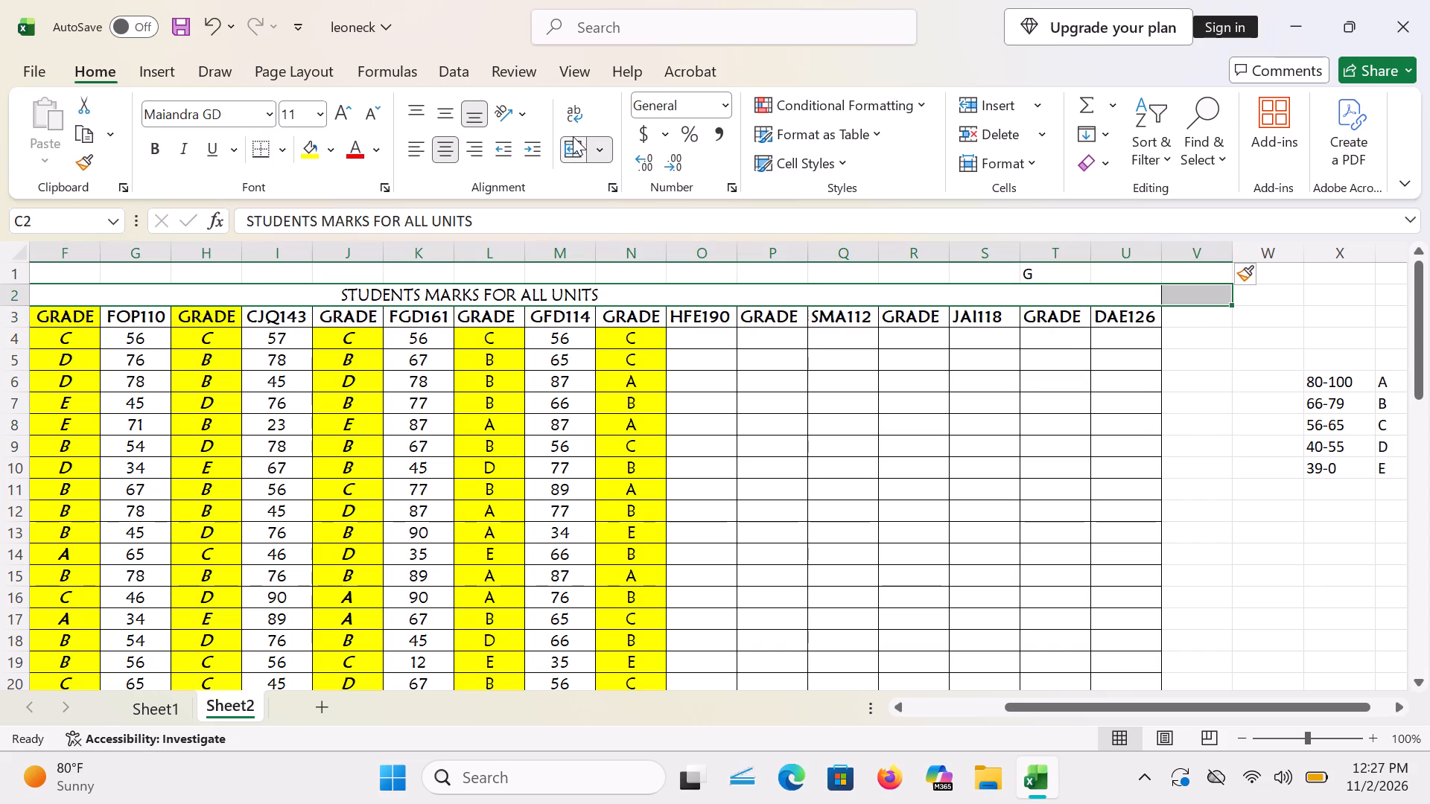
pyautogui.click(579, 138)
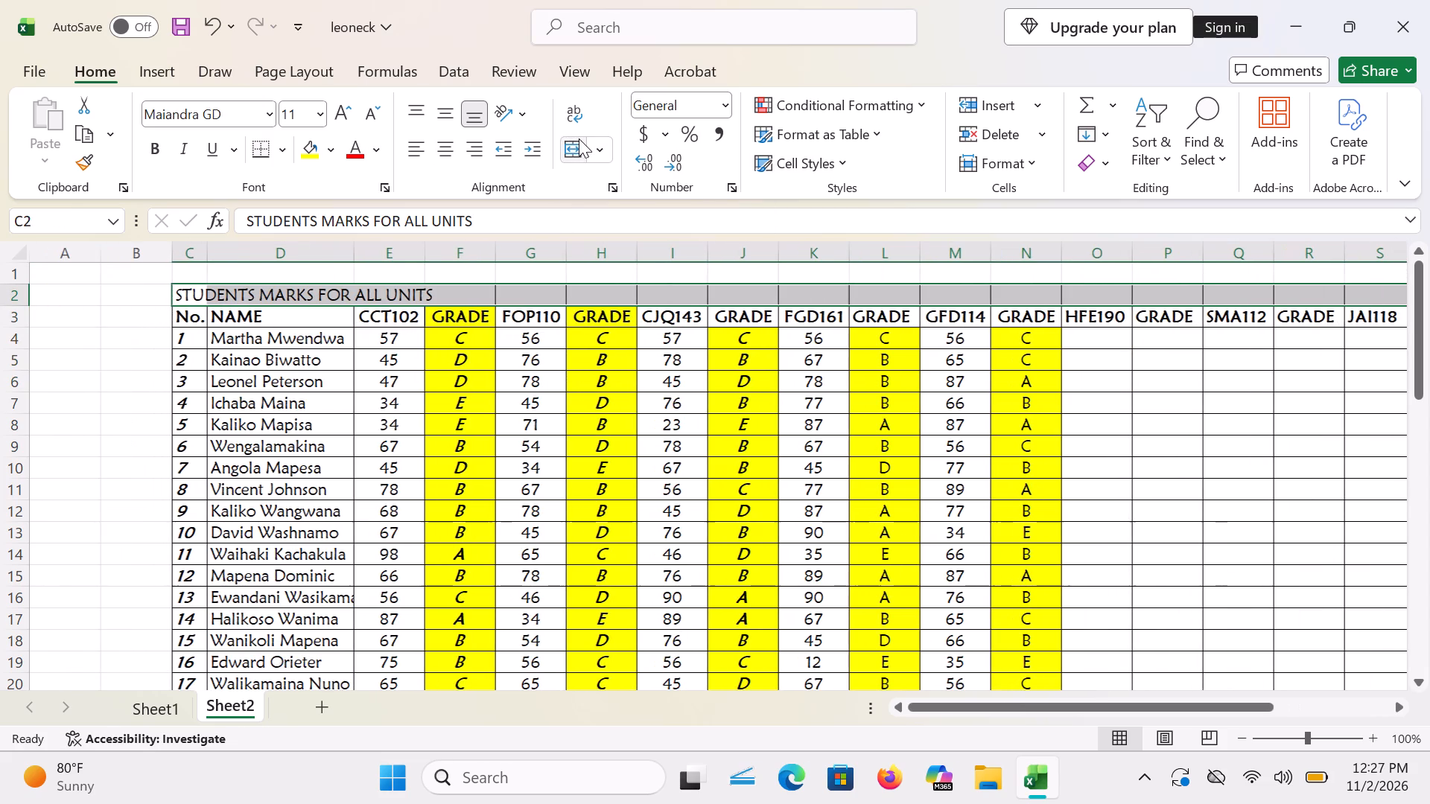
pyautogui.click(579, 138)
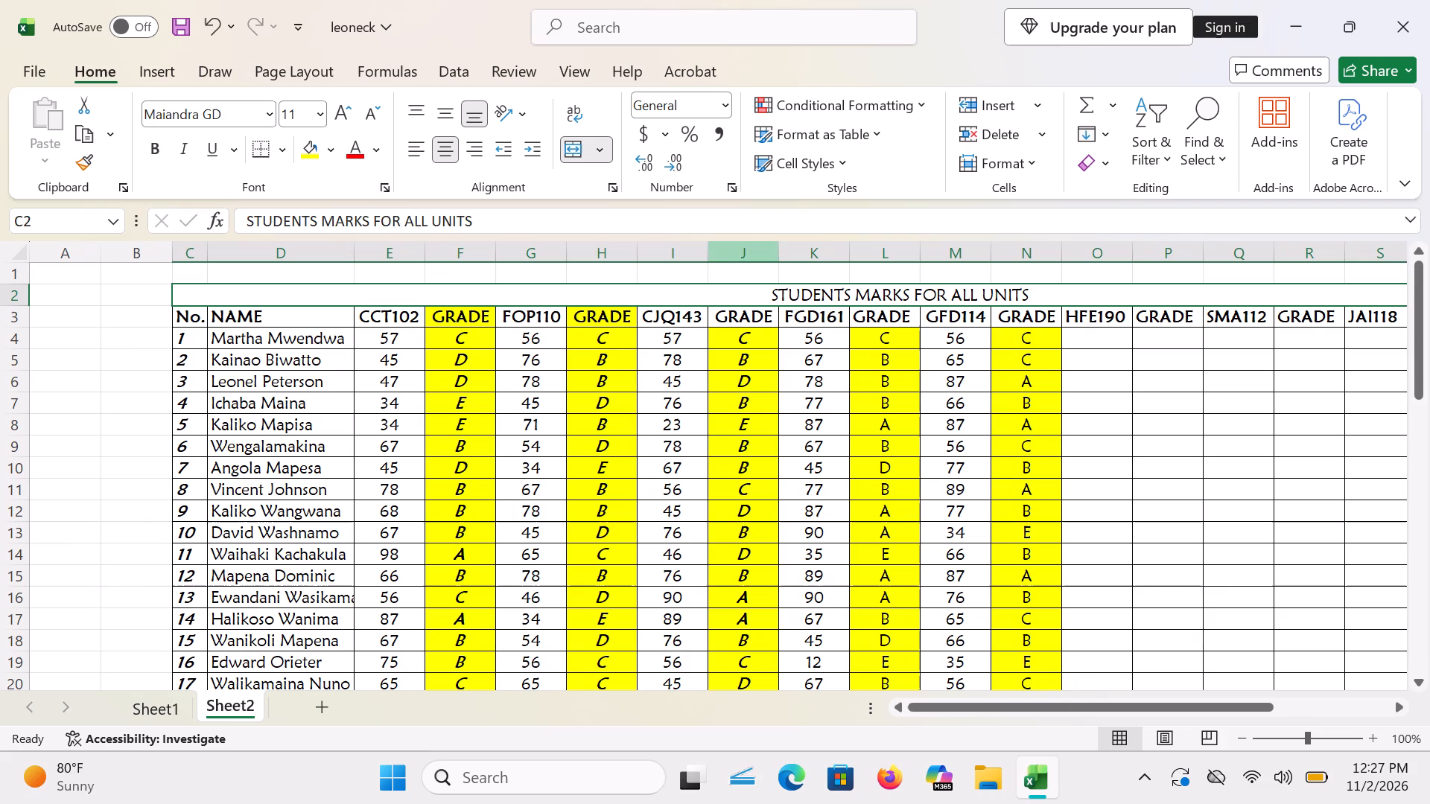
# Make the merged title STUDENTS MARKS FOR ALL UNITS bold.
pyautogui.click(162, 141)
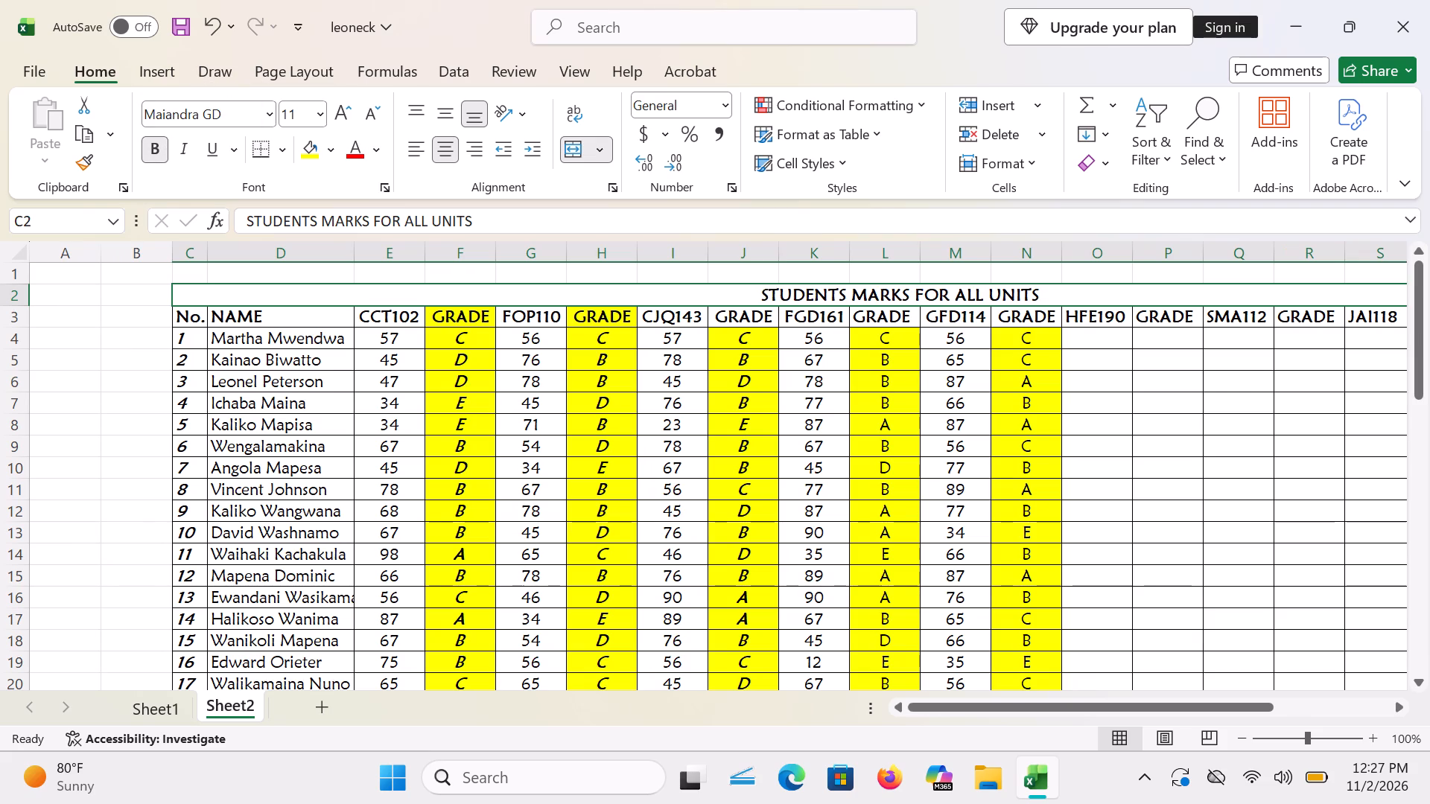
# Apply all borders to the merged title cell STUDENTS MARKS FOR ALL UNITS in row 2.
pyautogui.moveTo(953, 703); pyautogui.dragTo(1090, 709)
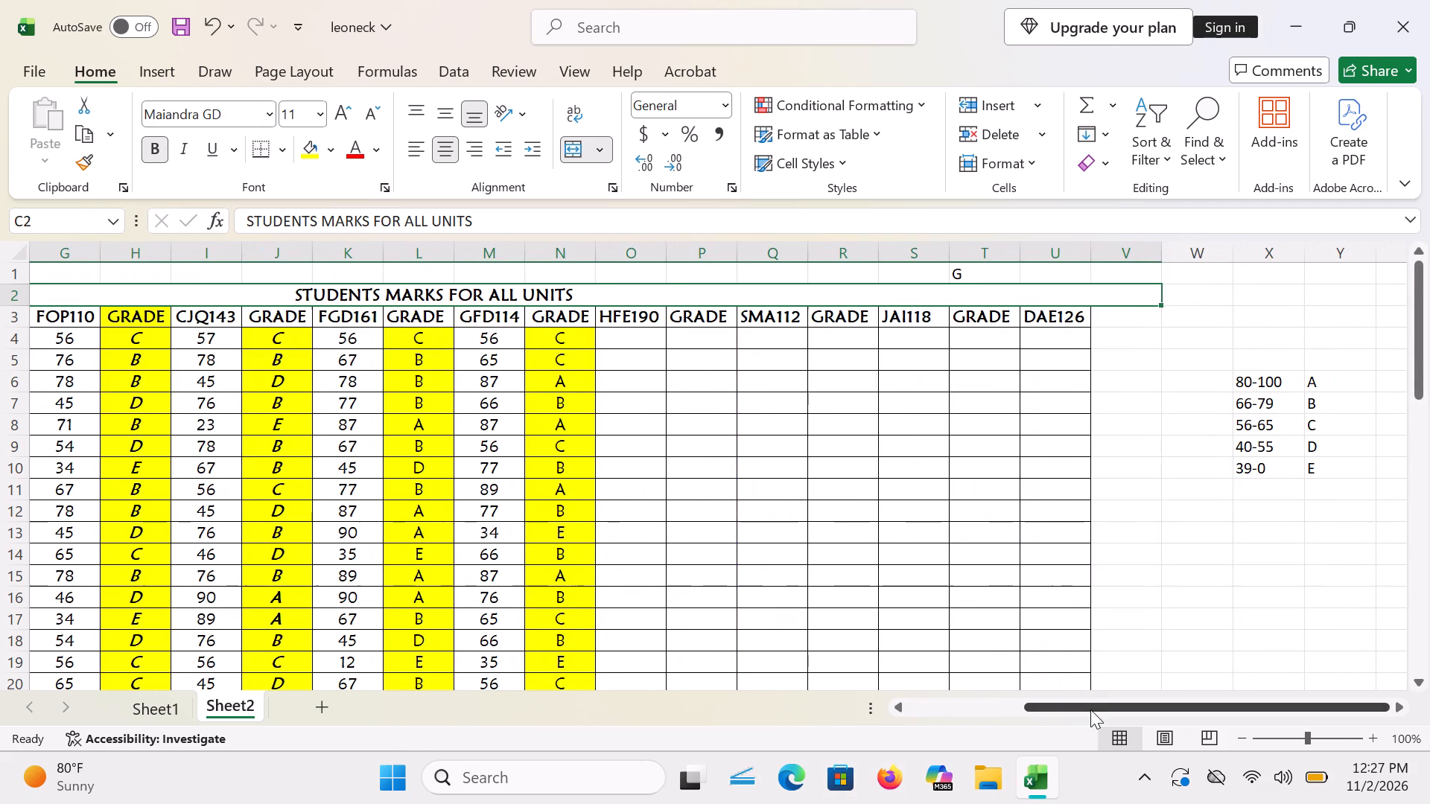
pyautogui.click(1168, 459)
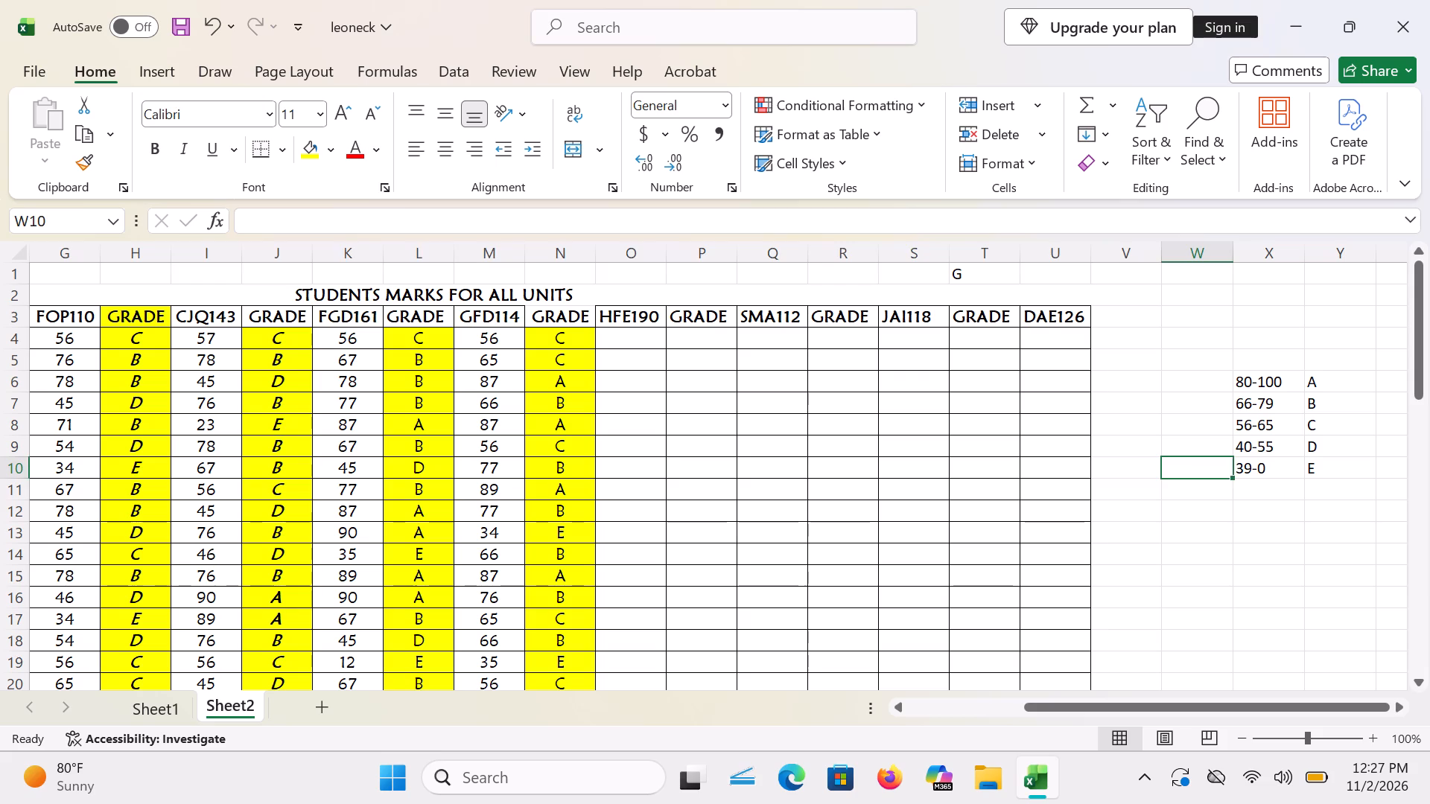
pyautogui.click(1044, 294)
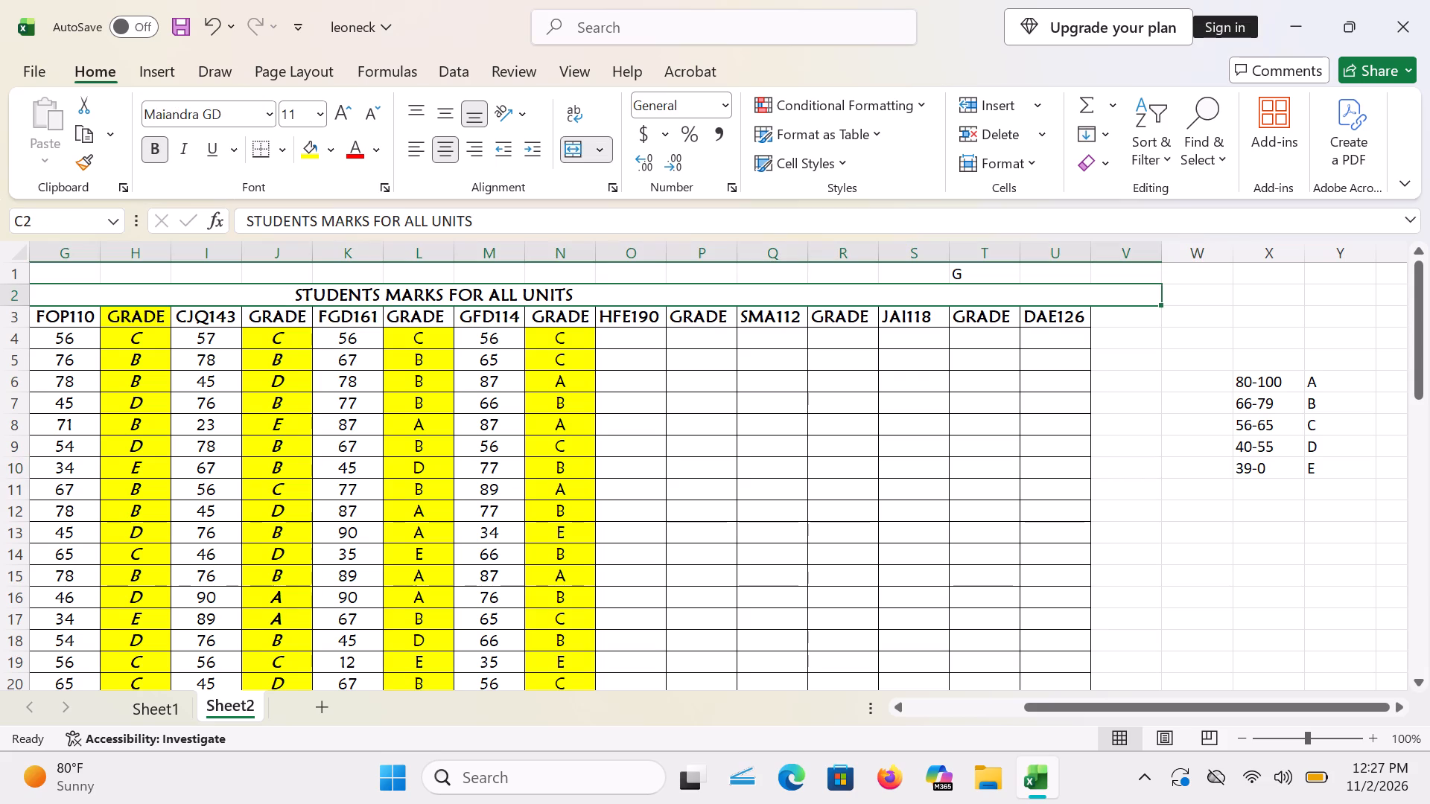
pyautogui.click(1134, 320)
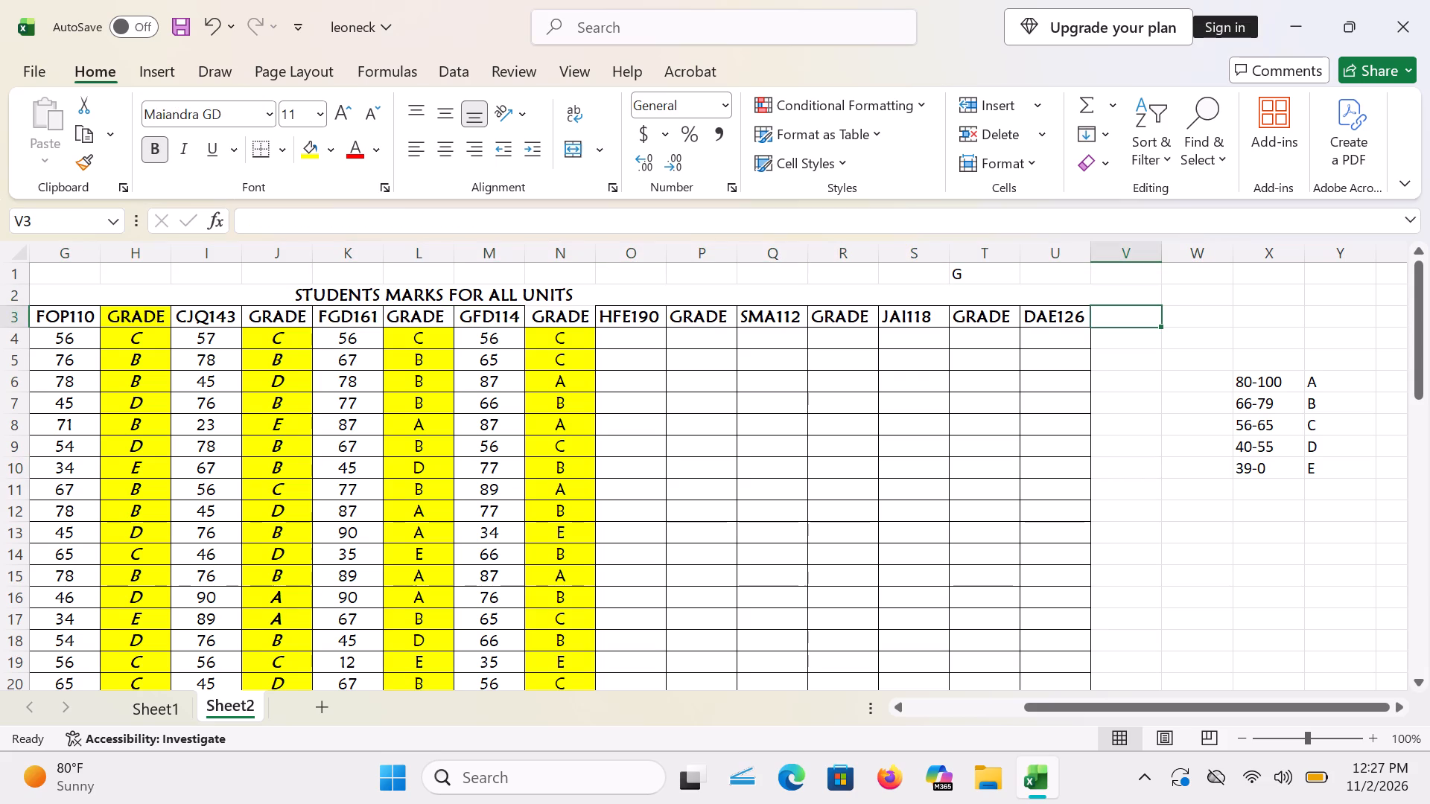
pyautogui.click(1116, 293)
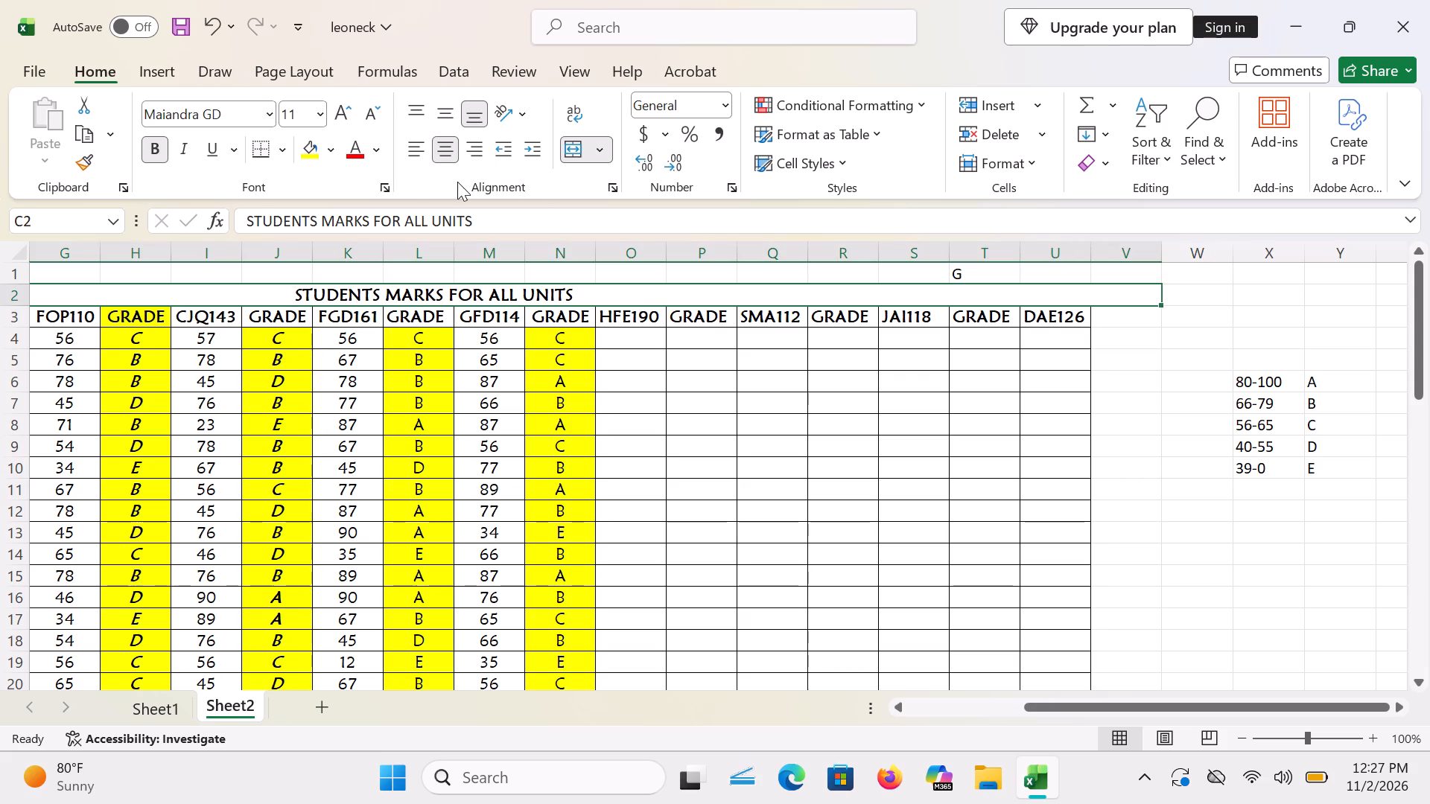
pyautogui.click(280, 158)
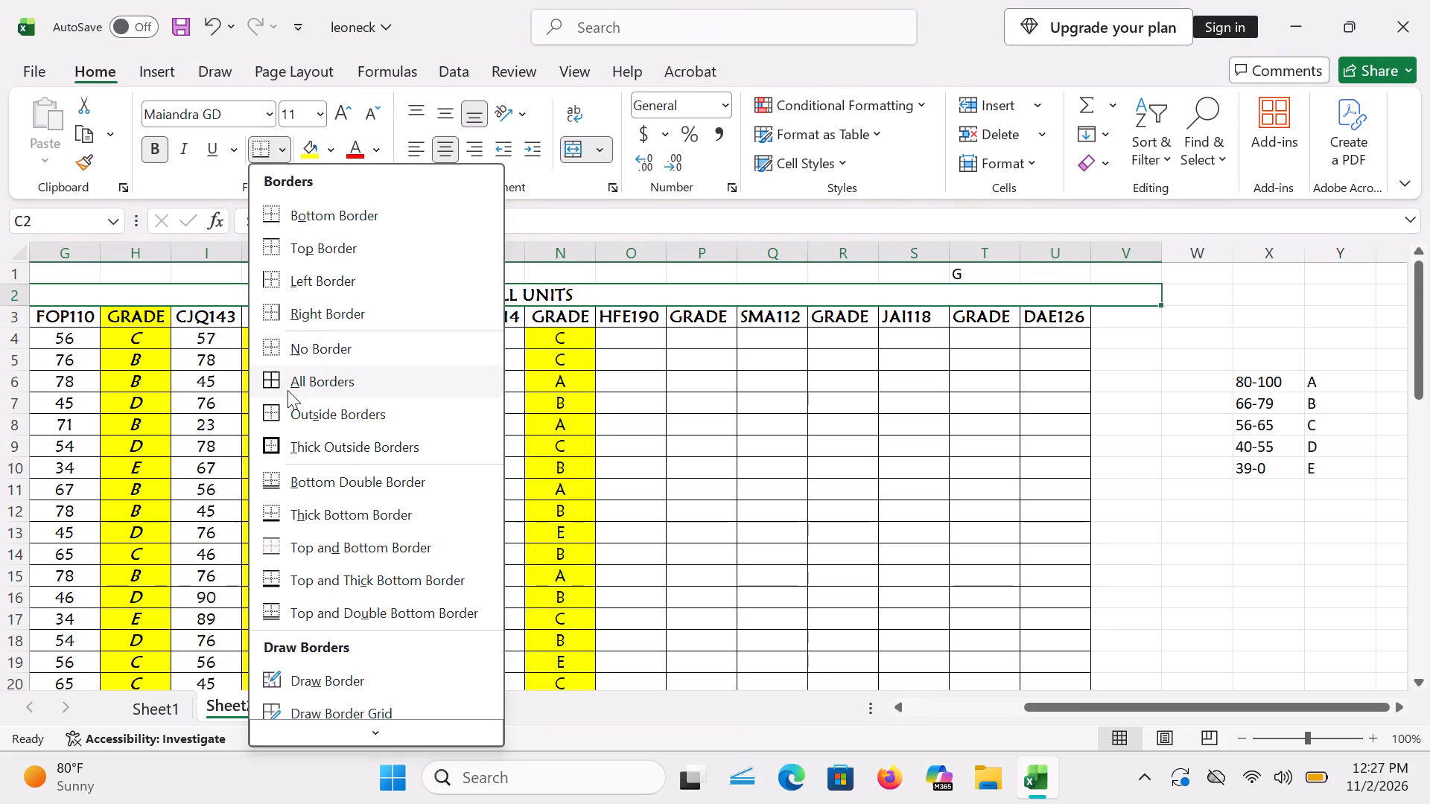
pyautogui.click(290, 377)
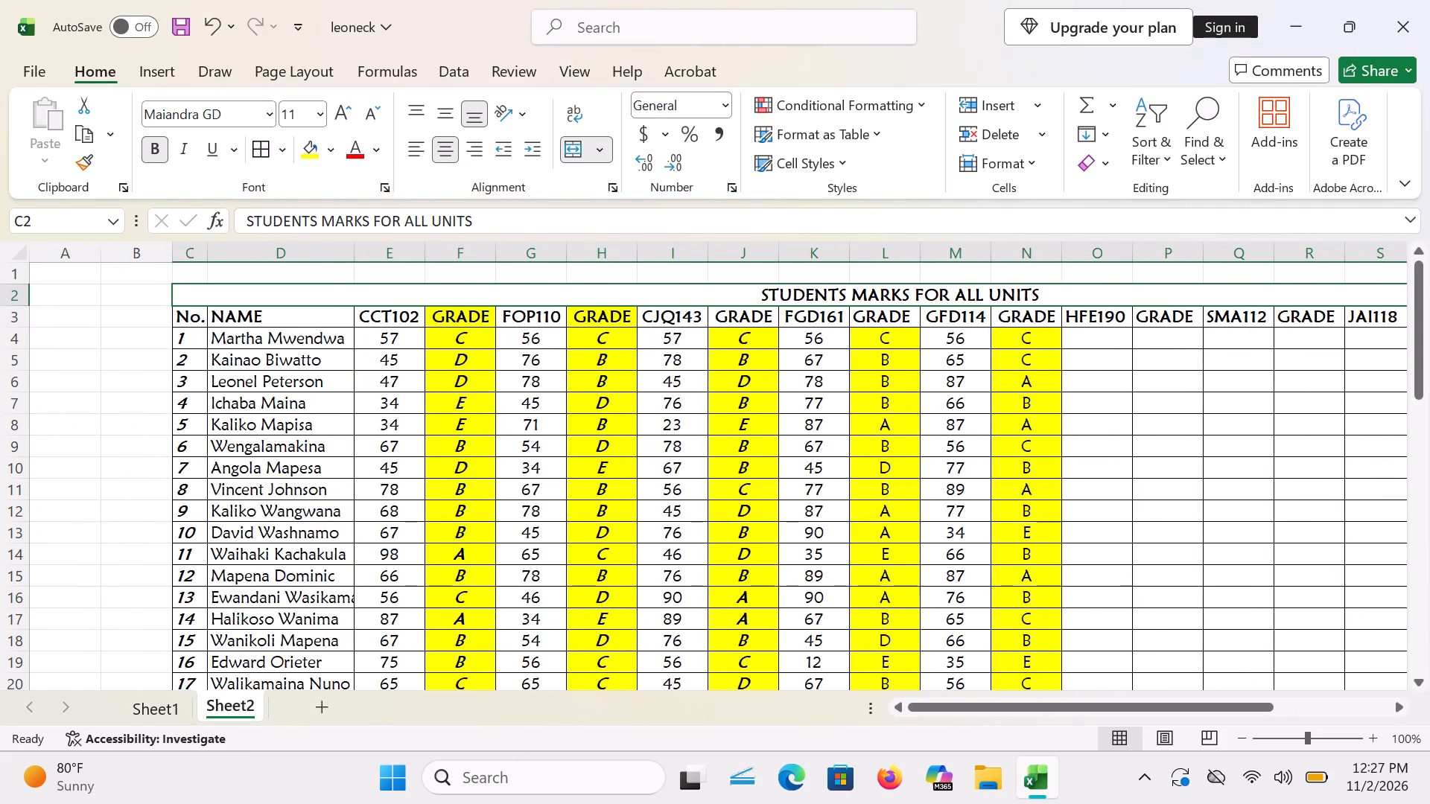
# Apply all borders to the blank column beside DAE126, from cell V3 down to V56.
pyautogui.moveTo(950, 710); pyautogui.dragTo(1042, 714)
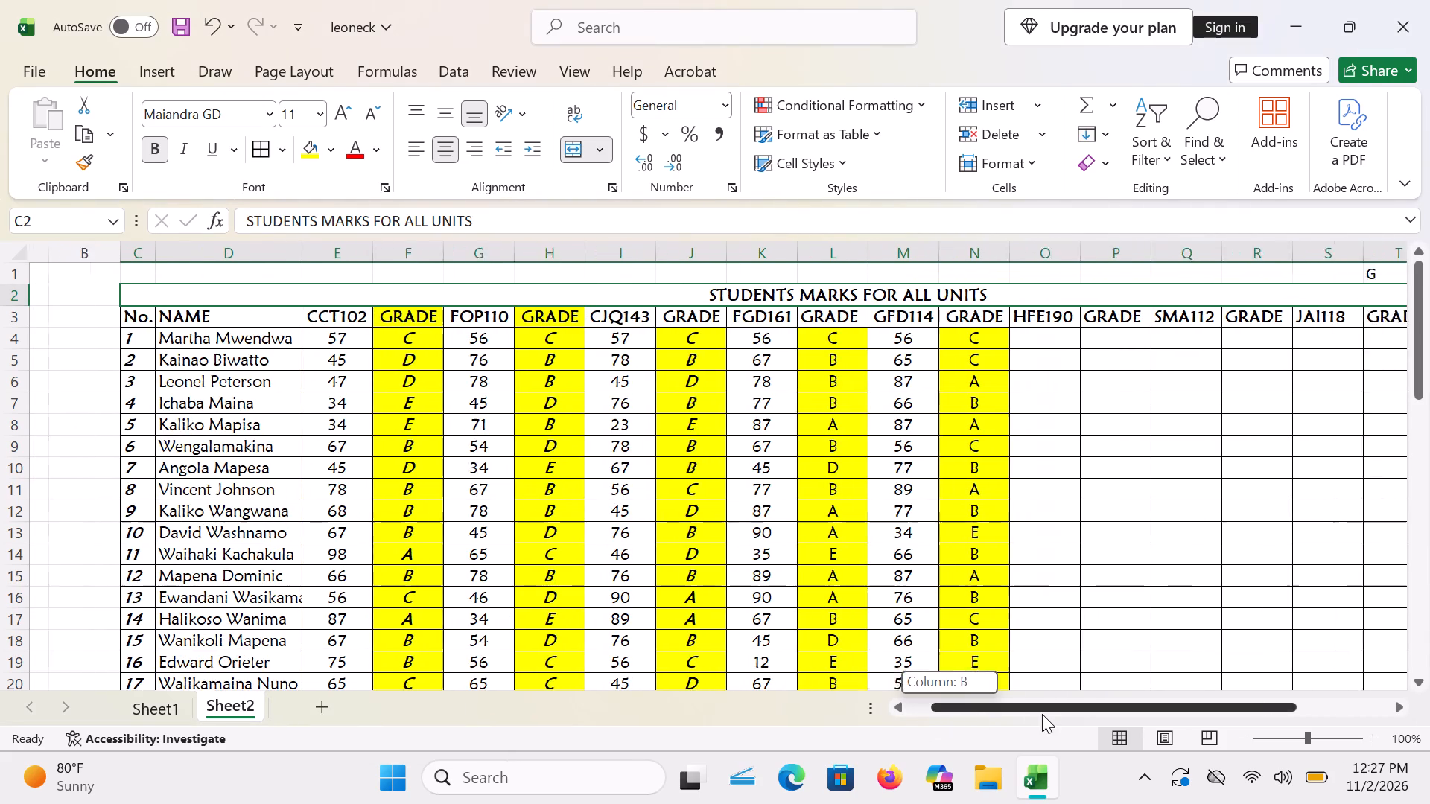
pyautogui.moveTo(1042, 714); pyautogui.dragTo(1108, 713)
pyautogui.click(1133, 334)
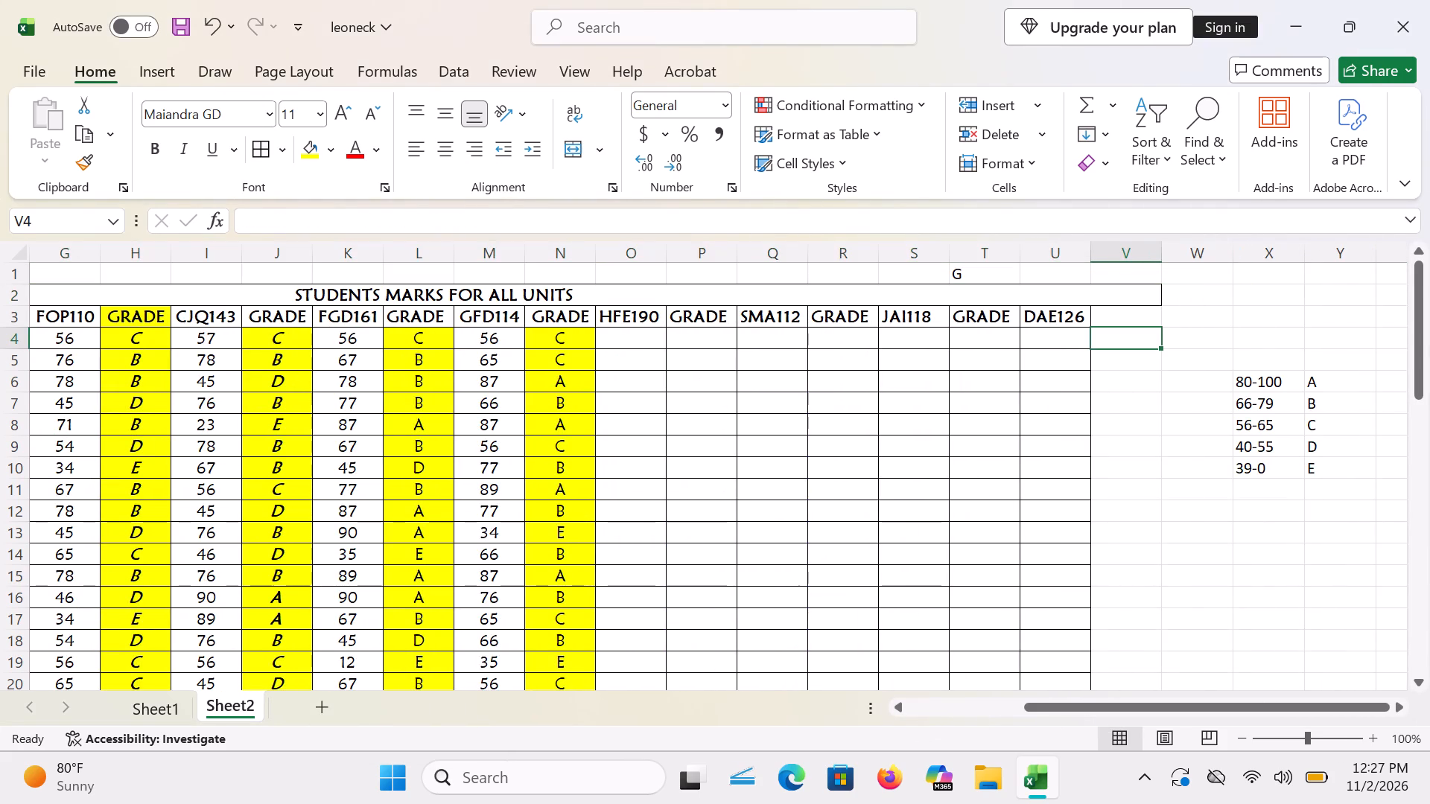
pyautogui.click(1128, 311)
pyautogui.moveTo(1128, 311); pyautogui.dragTo(1116, 537)
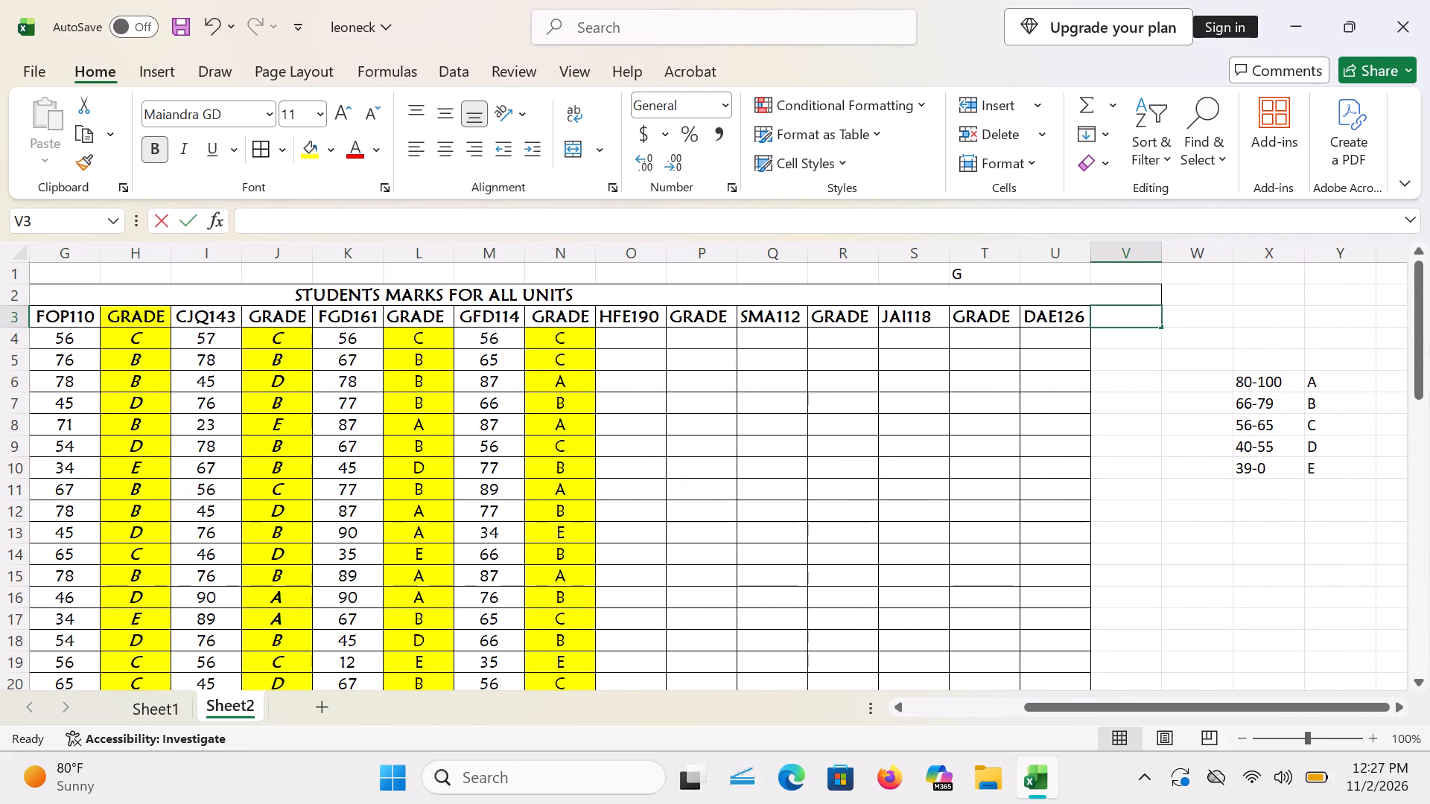
pyautogui.moveTo(1116, 537); pyautogui.dragTo(1131, 634)
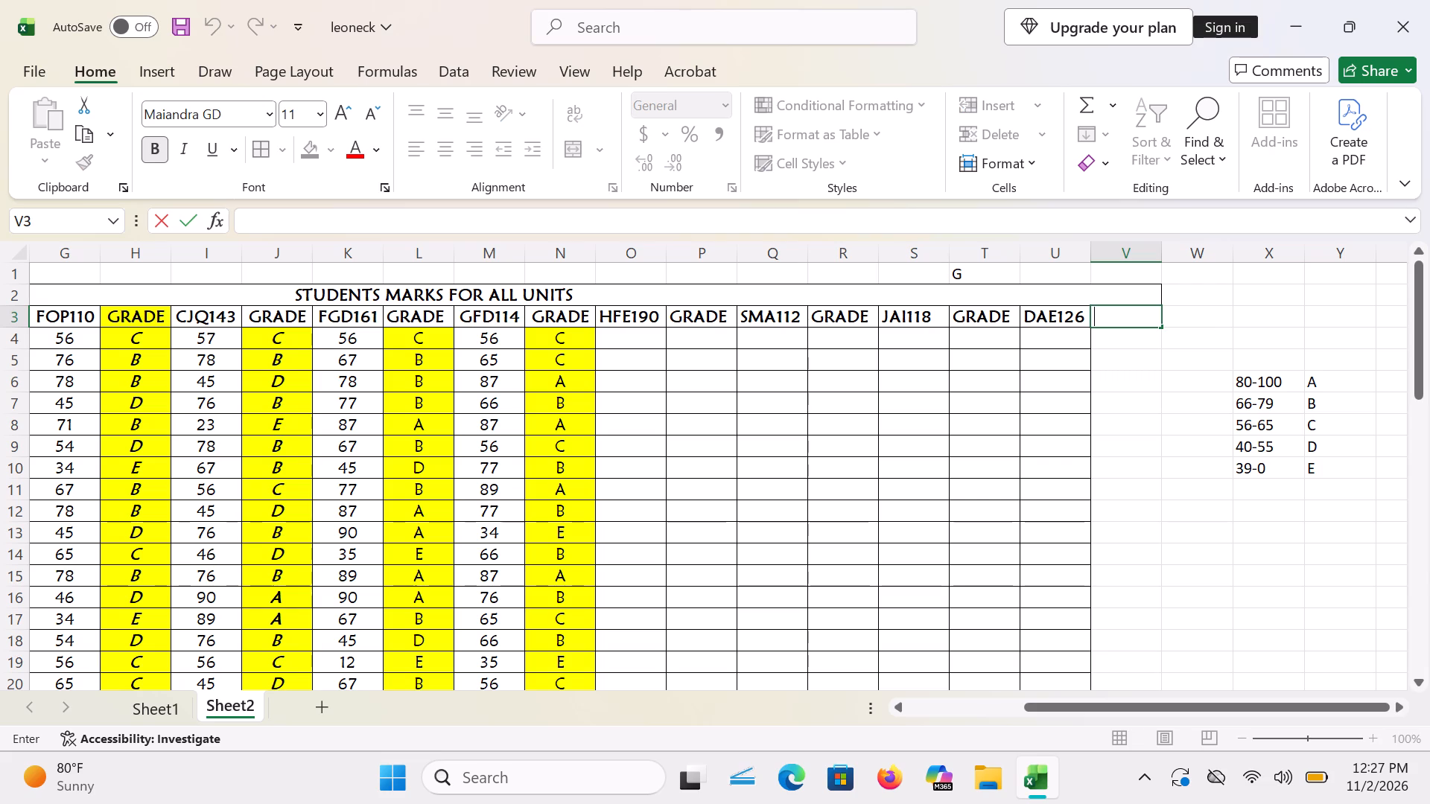
pyautogui.click(1108, 339)
pyautogui.click(1116, 318)
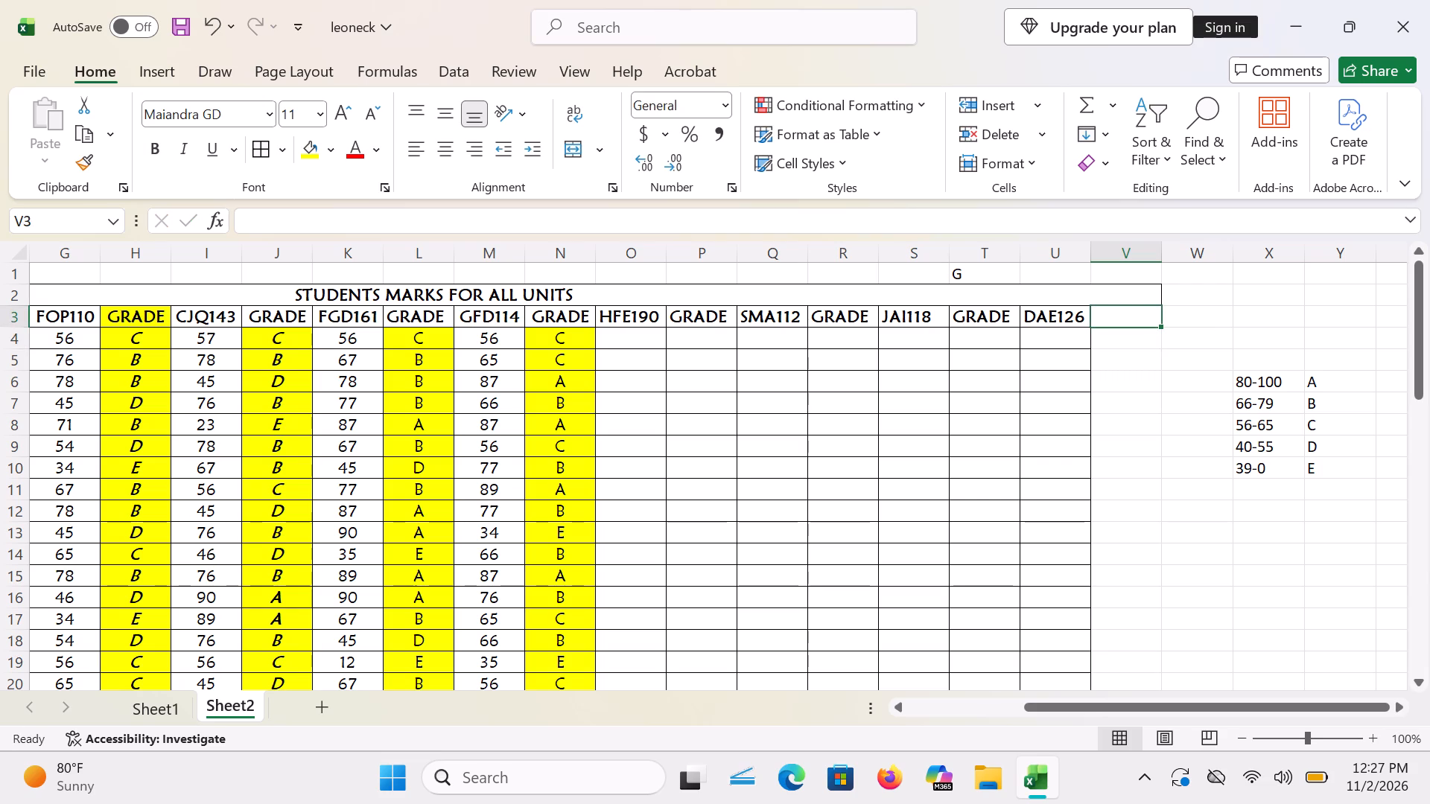
pyautogui.moveTo(1116, 318); pyautogui.dragTo(1129, 751)
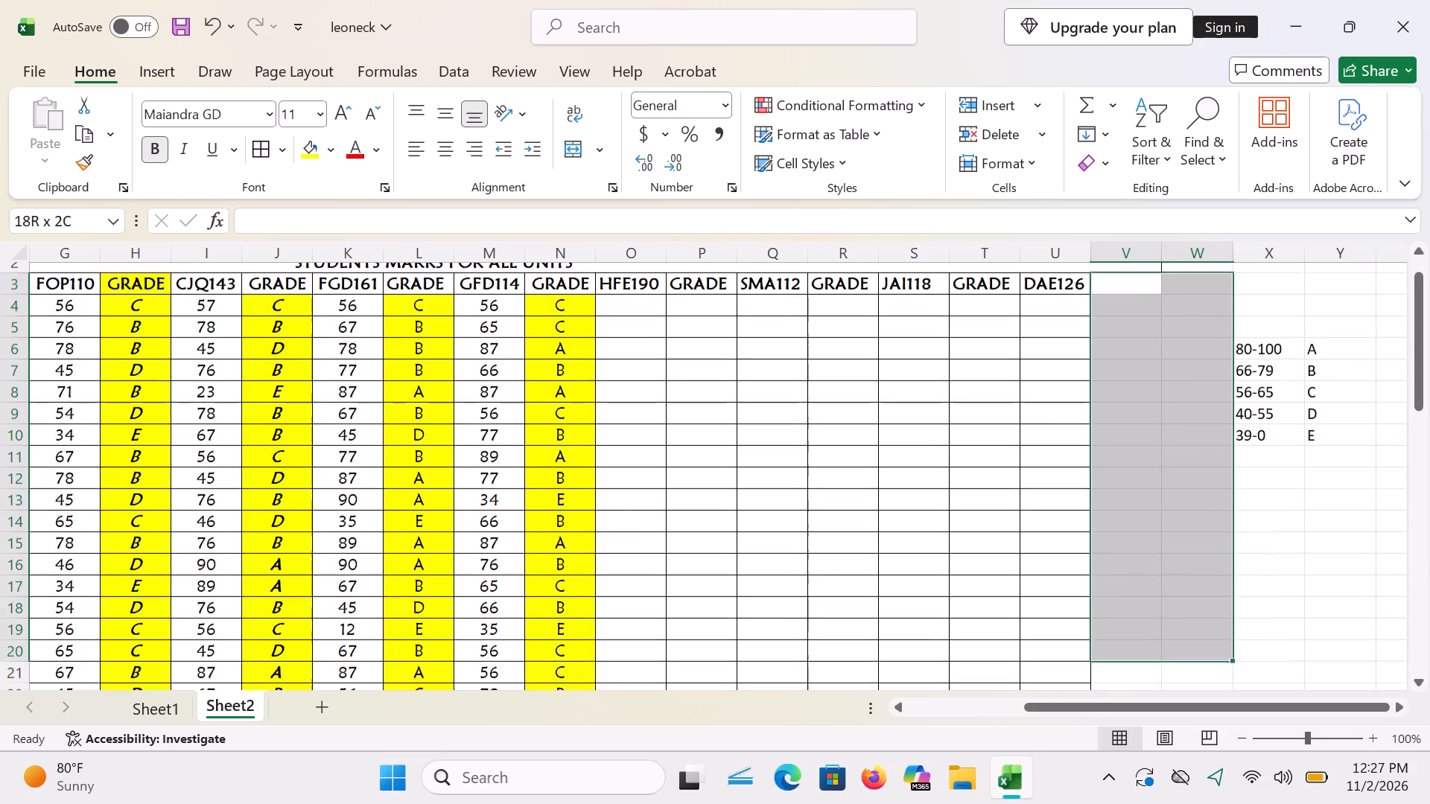
pyautogui.moveTo(1129, 751); pyautogui.dragTo(1127, 768)
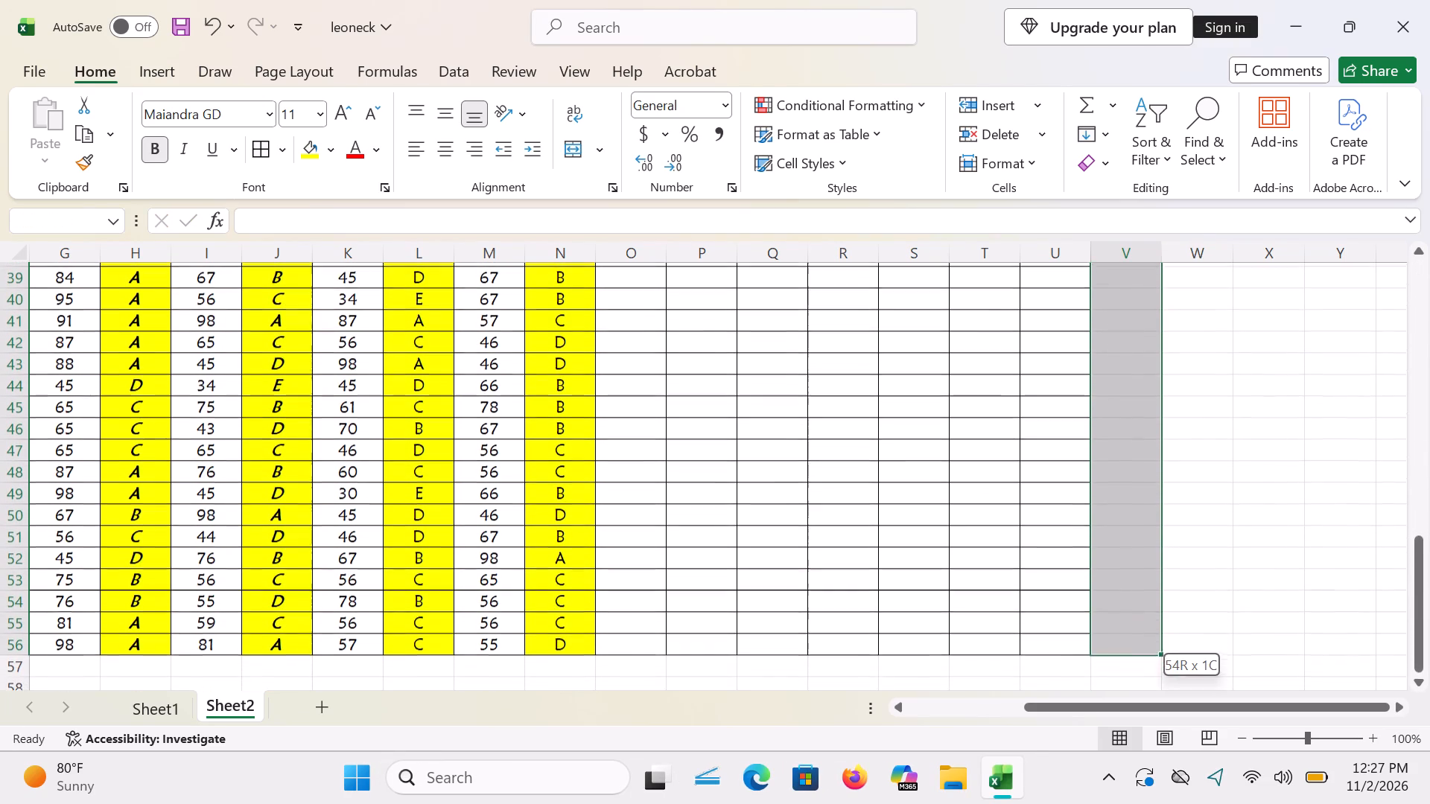
pyautogui.moveTo(1127, 768); pyautogui.dragTo(1121, 647)
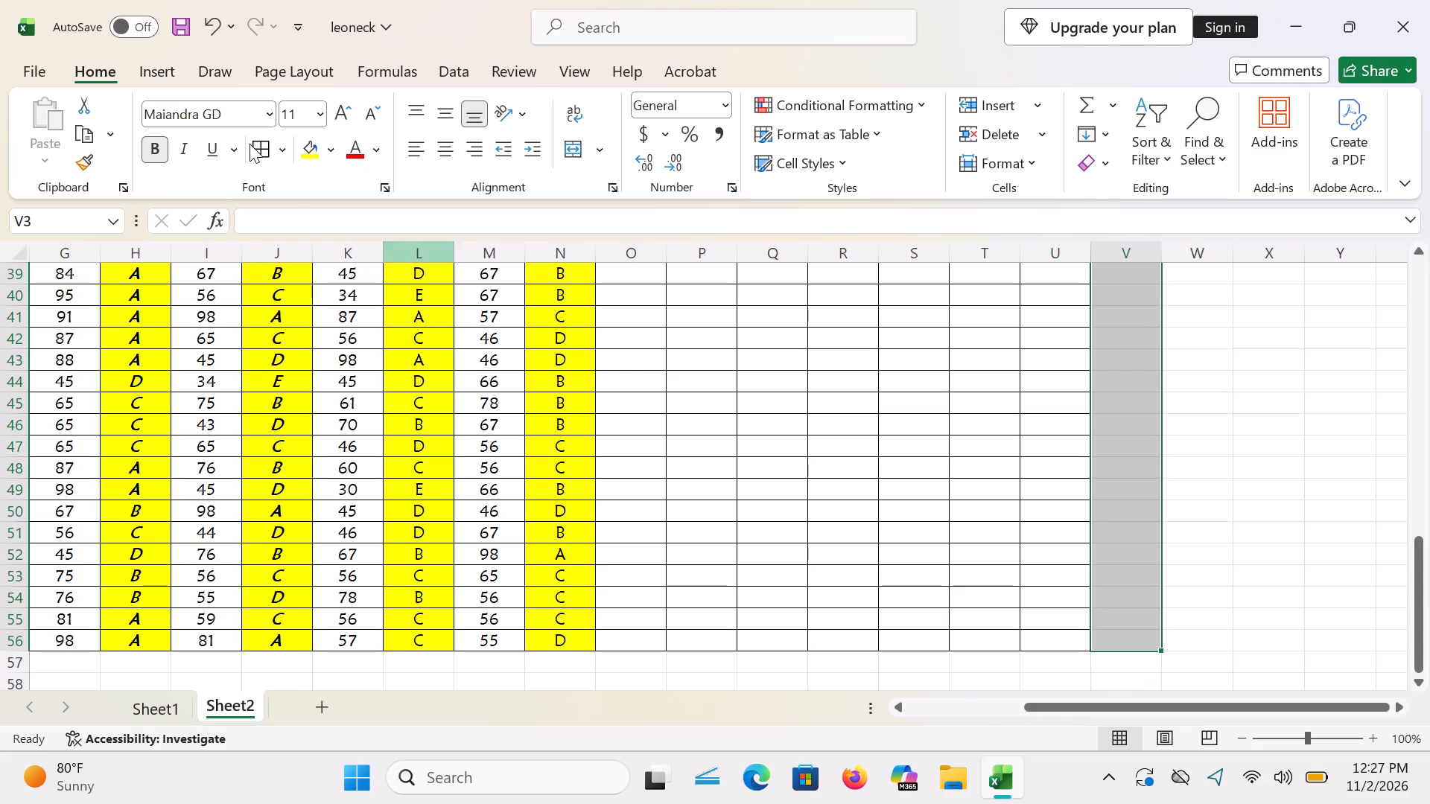
pyautogui.click(253, 145)
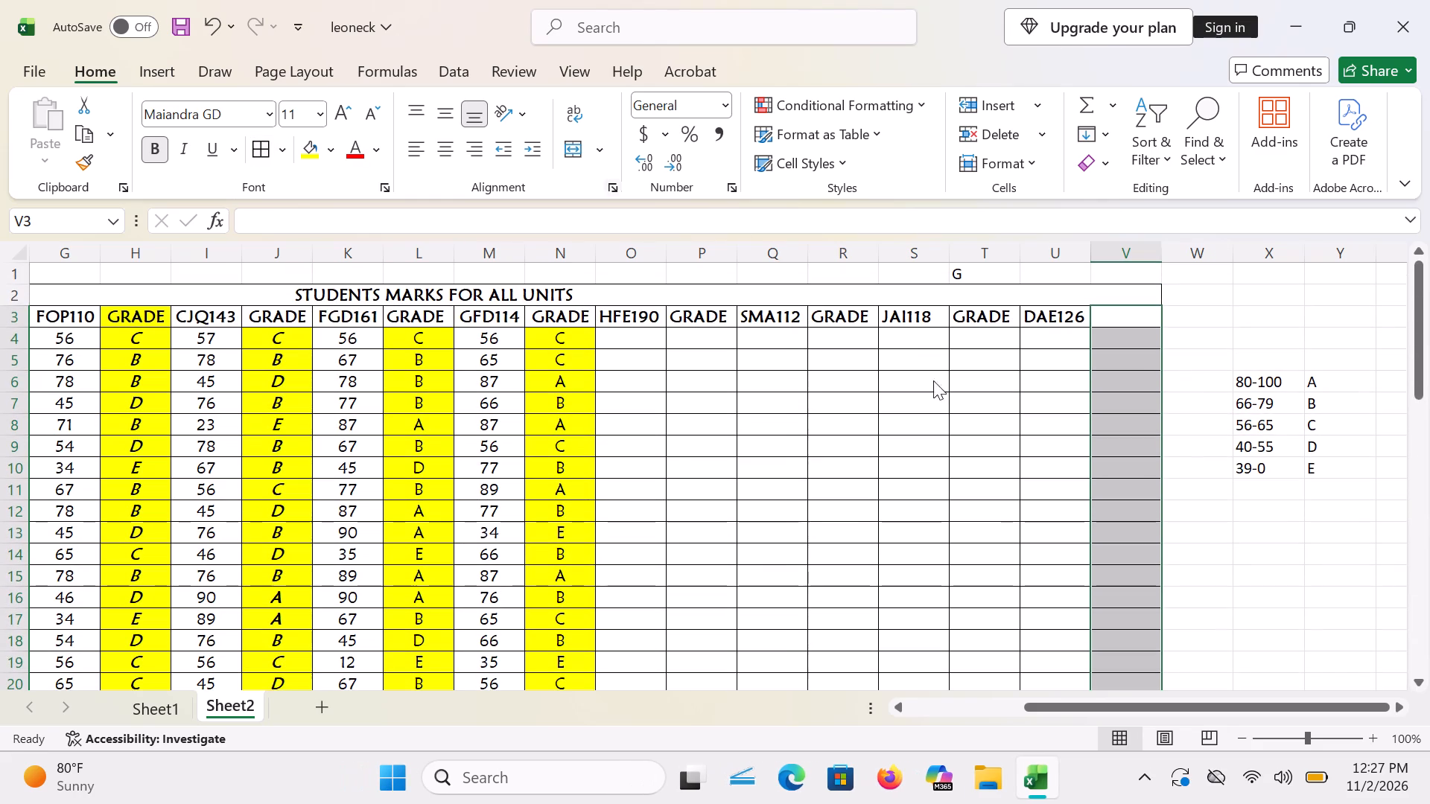
# Enter the header GRADE in cell V3.
pyautogui.click(1115, 323)
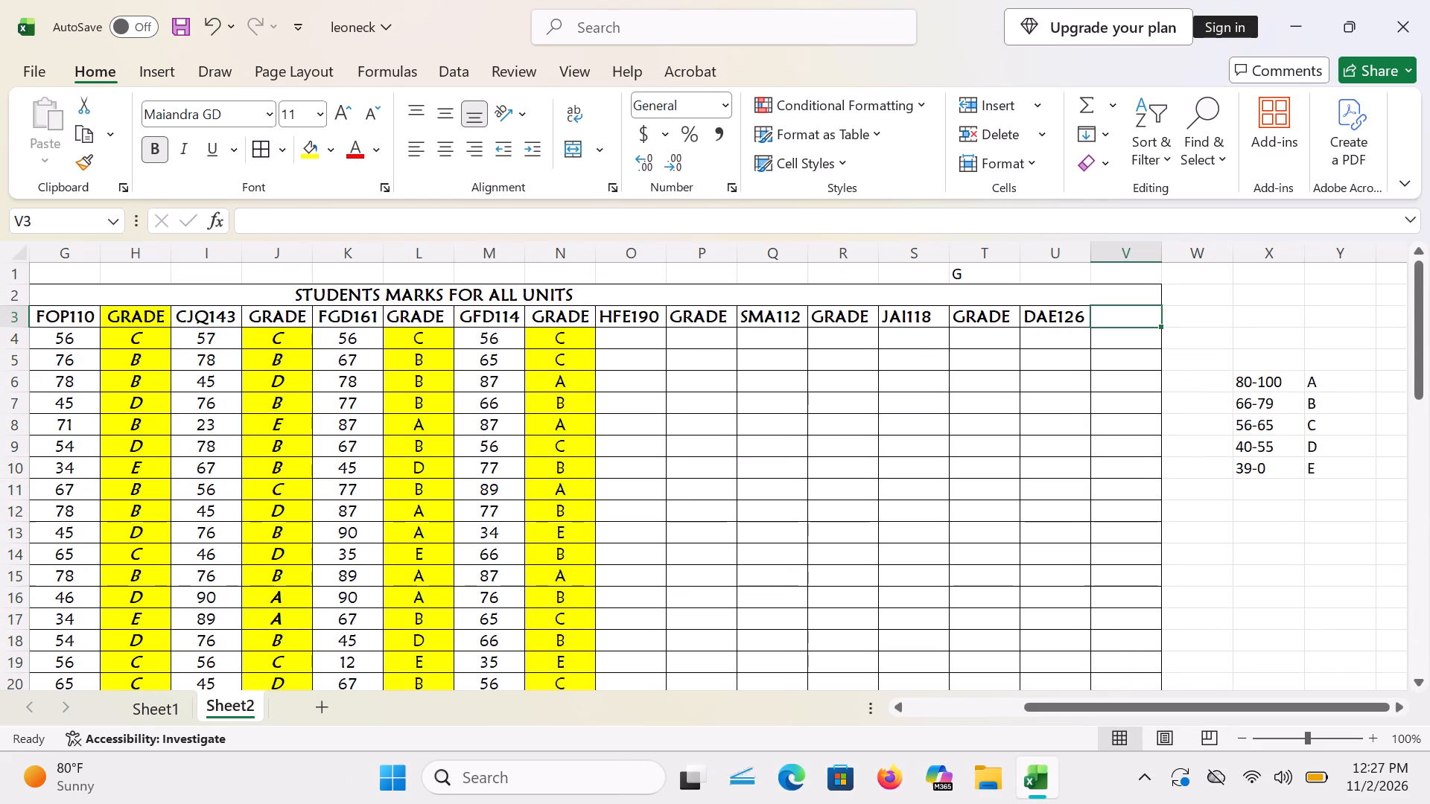
pyautogui.write('GRASE')
pyautogui.press('BackSpace')
pyautogui.press('BackSpace')
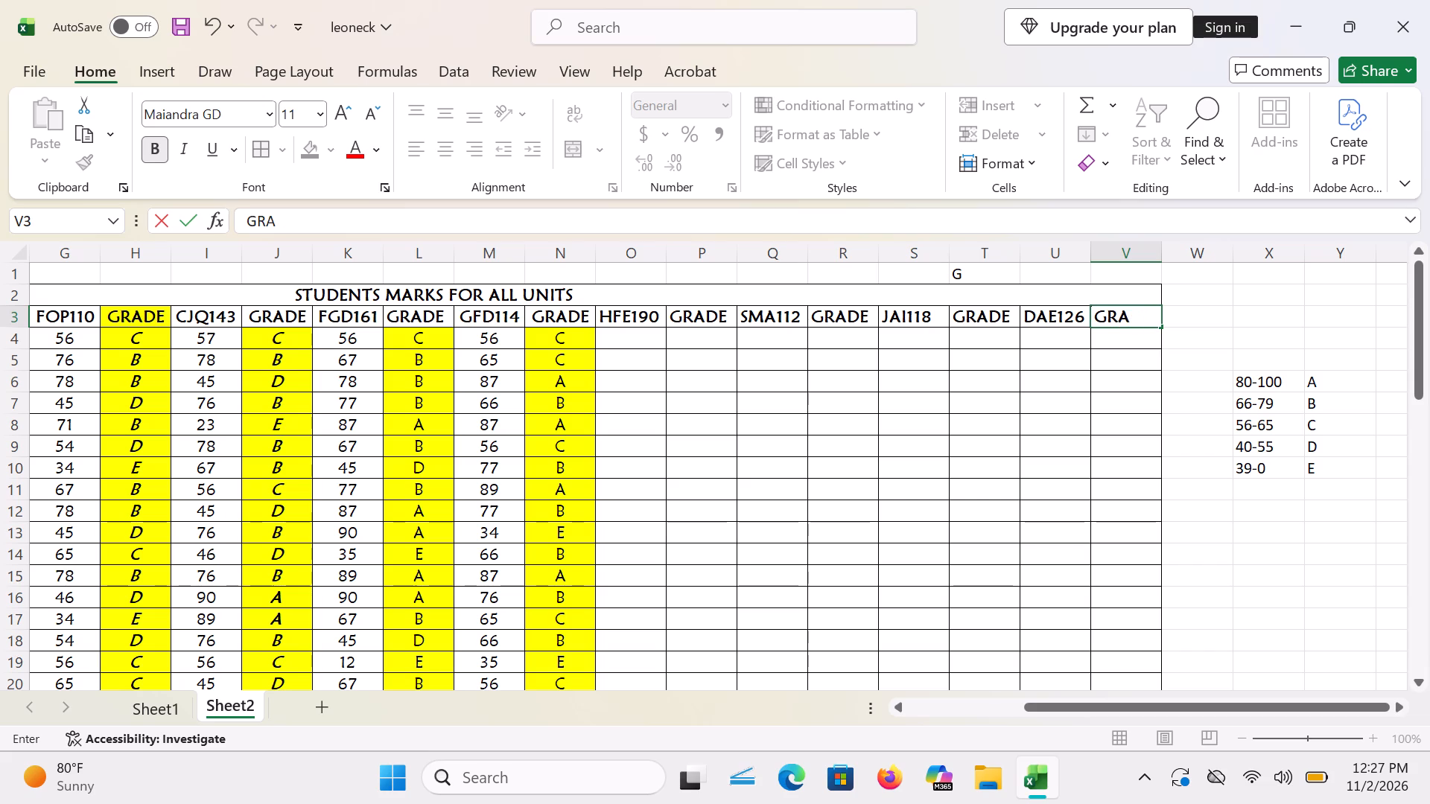
pyautogui.write('DE')
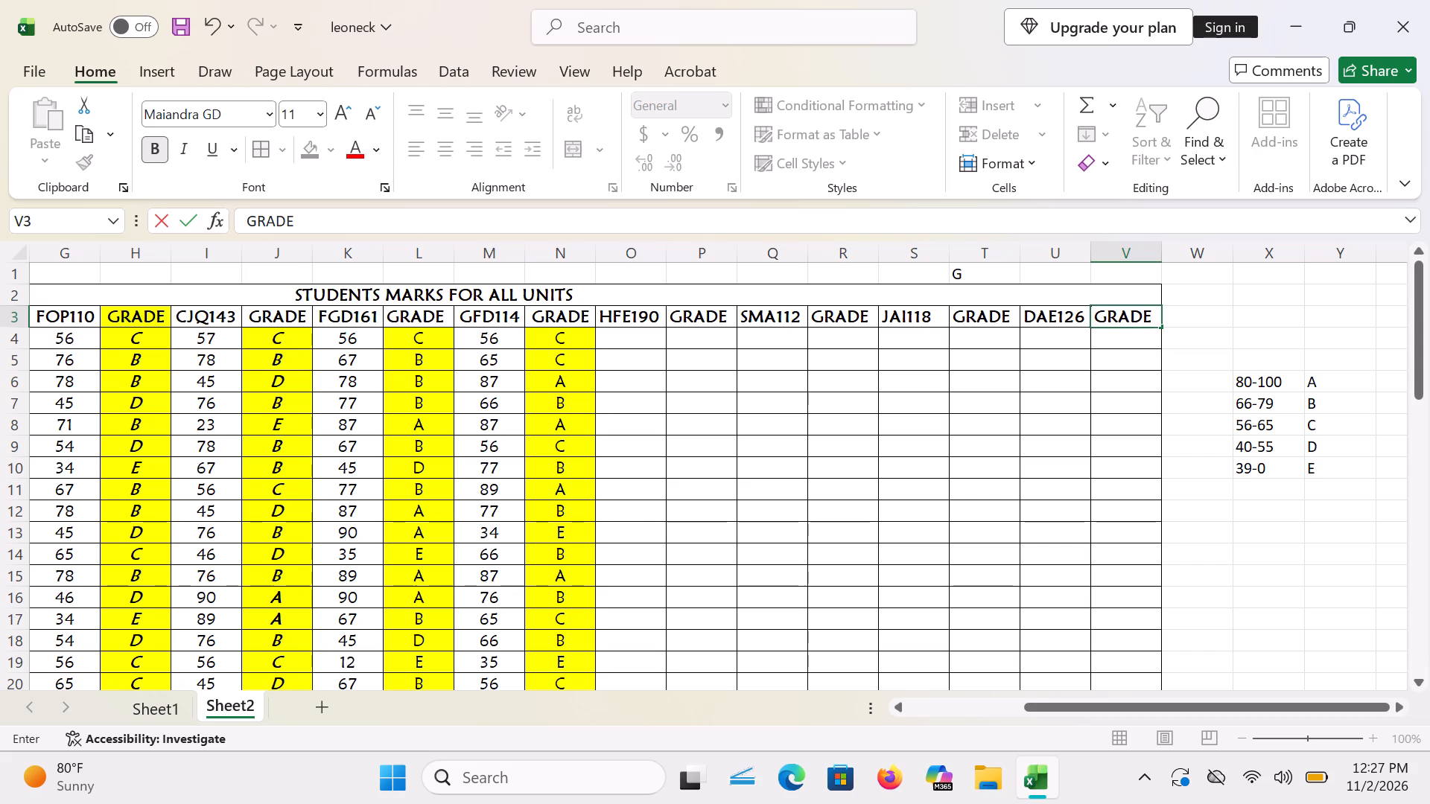
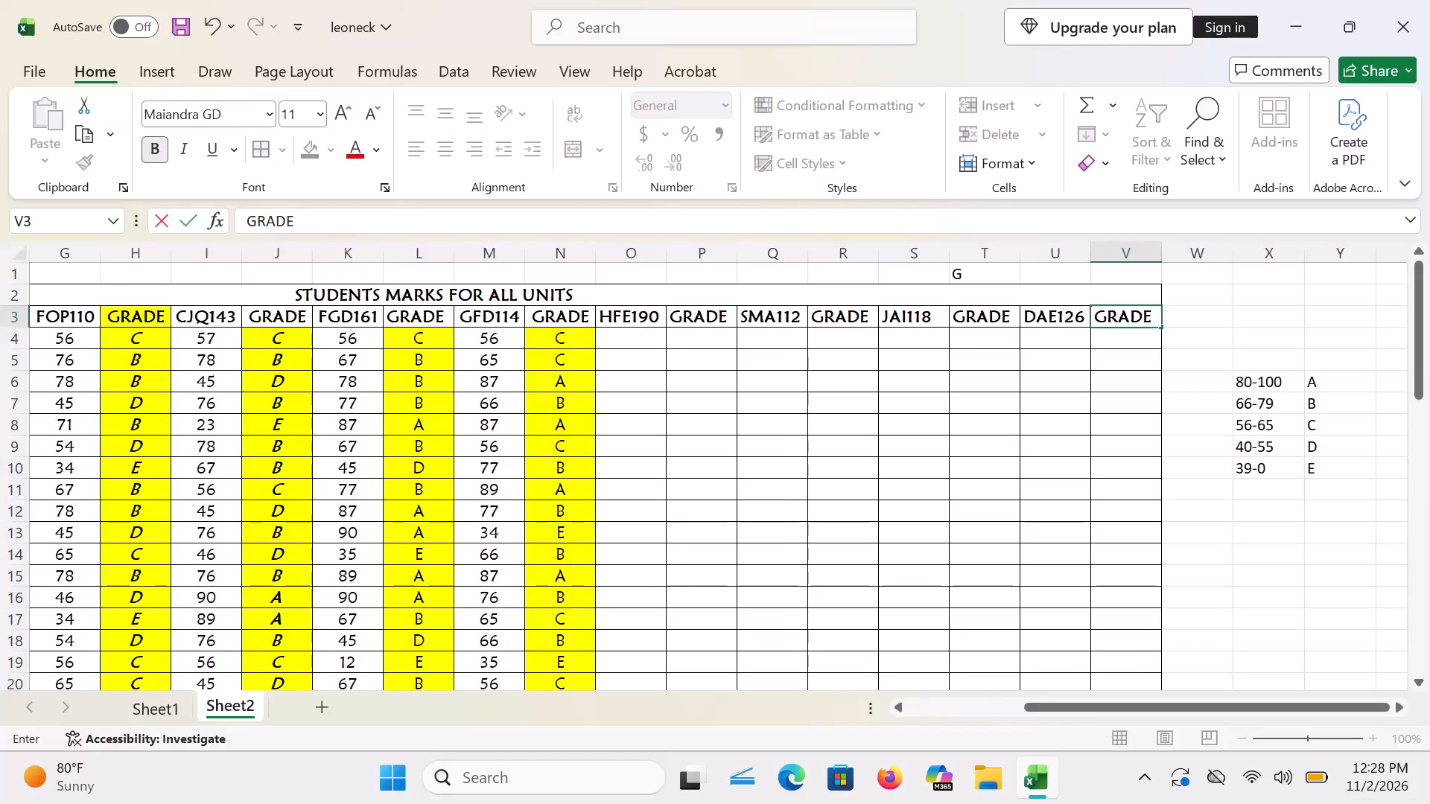
# Enter the HFE190 marks 67, 78 and 56 in cells O4 to O6.
pyautogui.click(1198, 328)
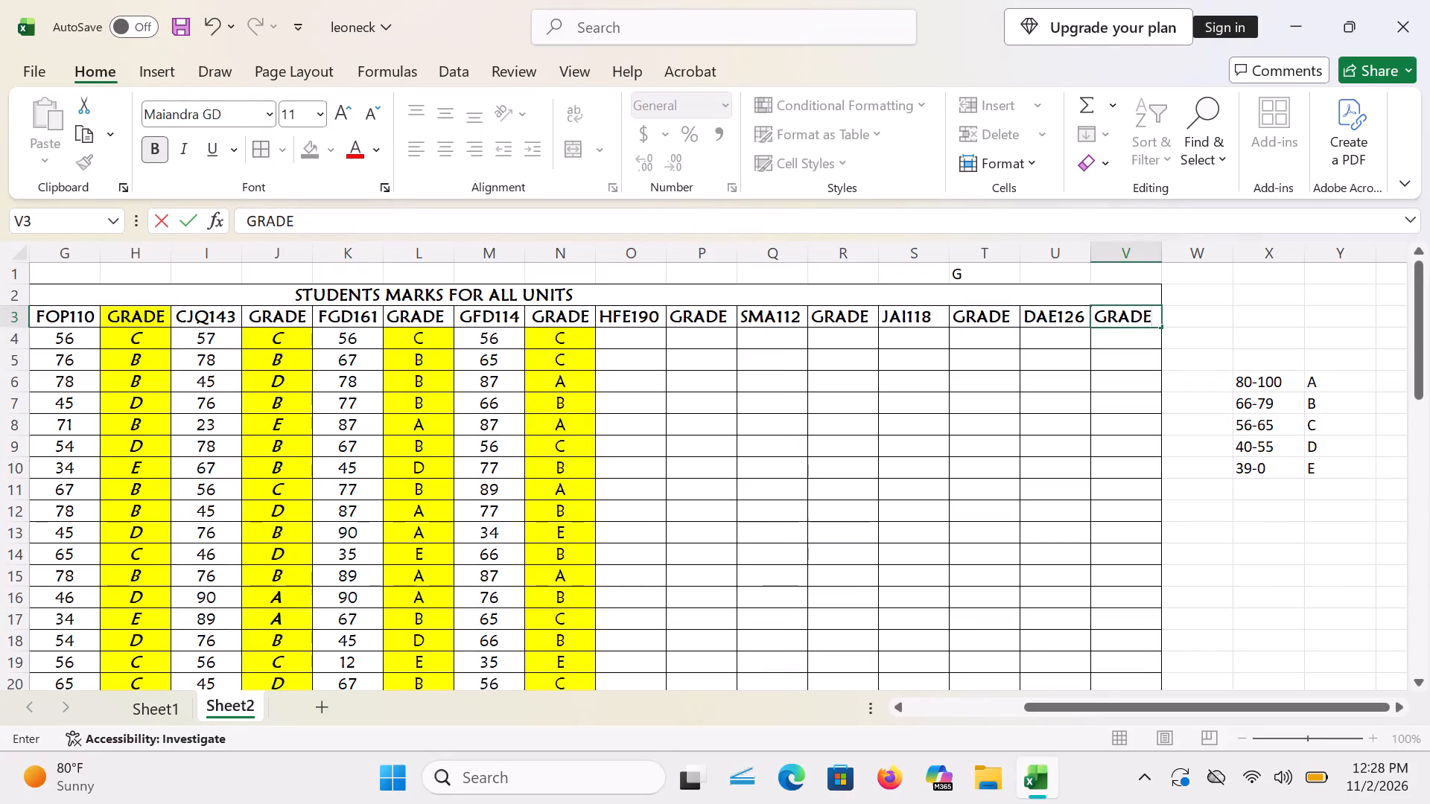
pyautogui.click(643, 329)
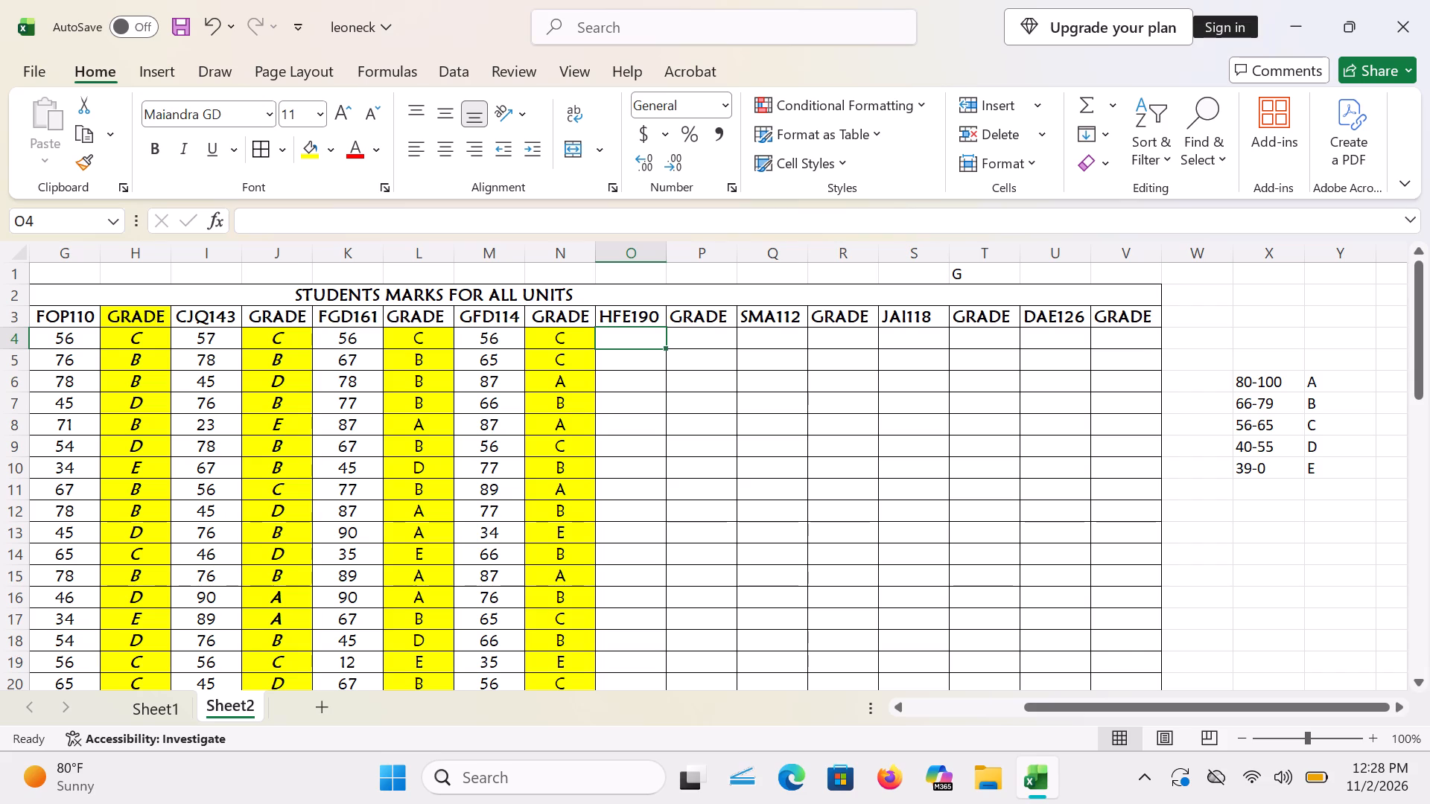
pyautogui.write('TH')
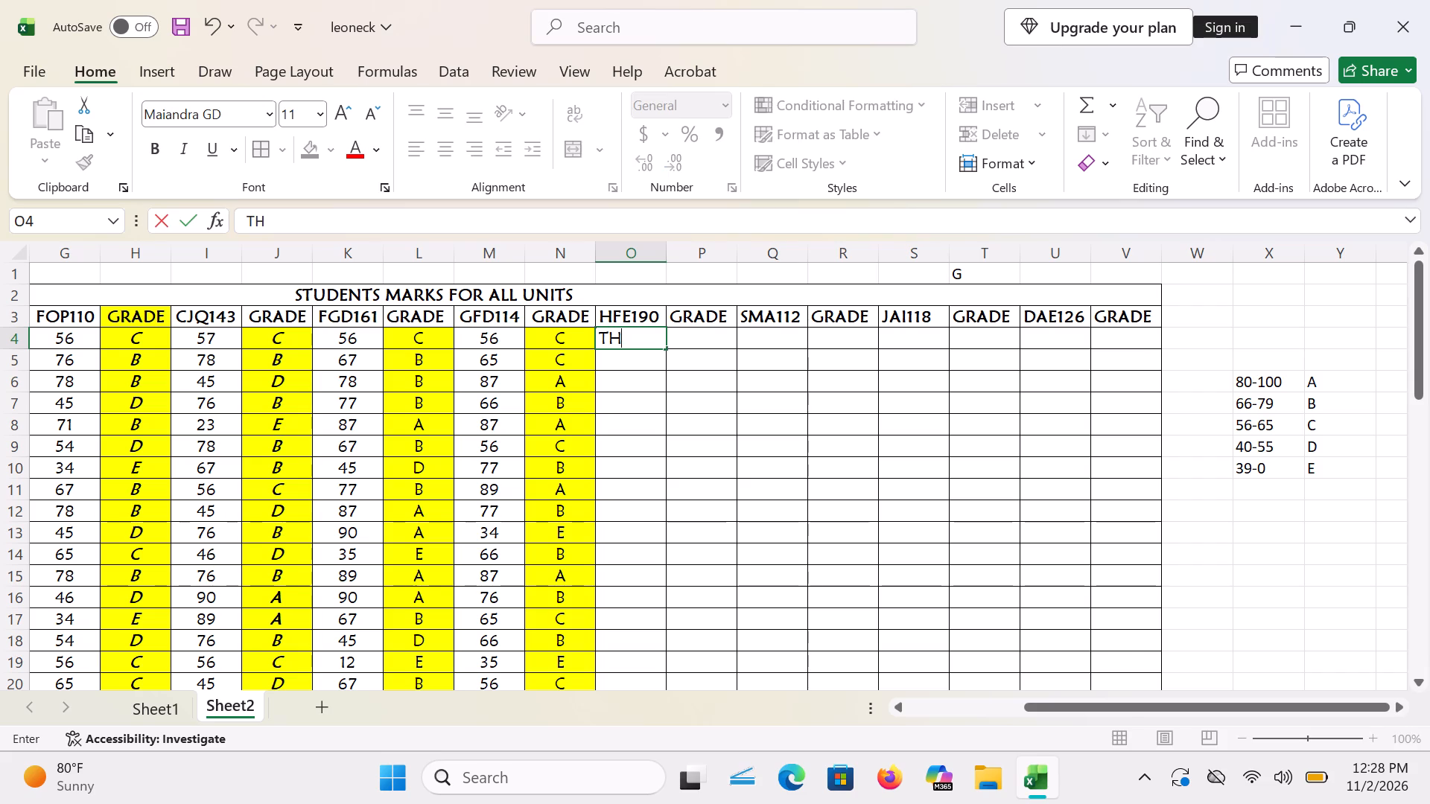
pyautogui.press('BackSpace')
pyautogui.press('BackSpace')
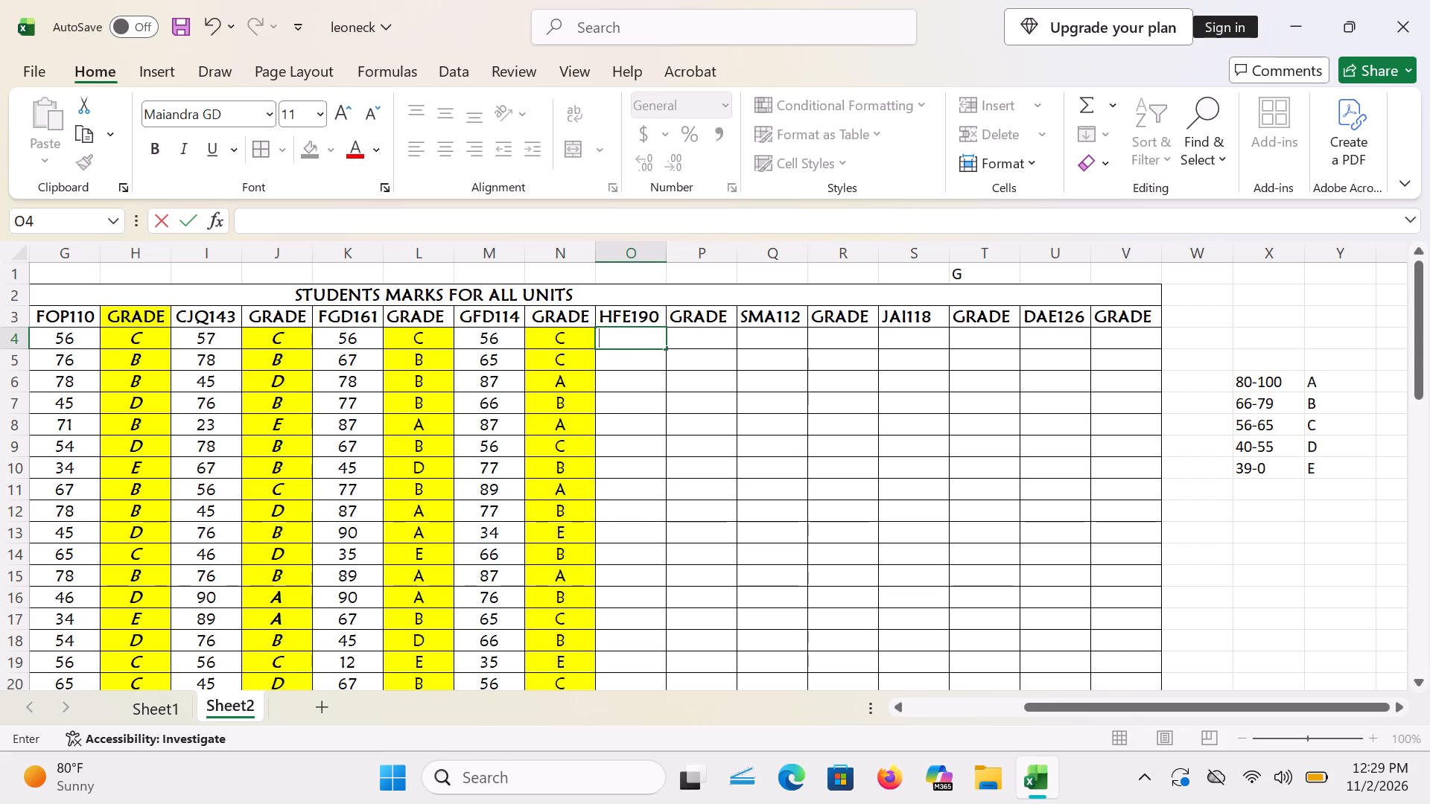
pyautogui.write('67')
pyautogui.press('Down')
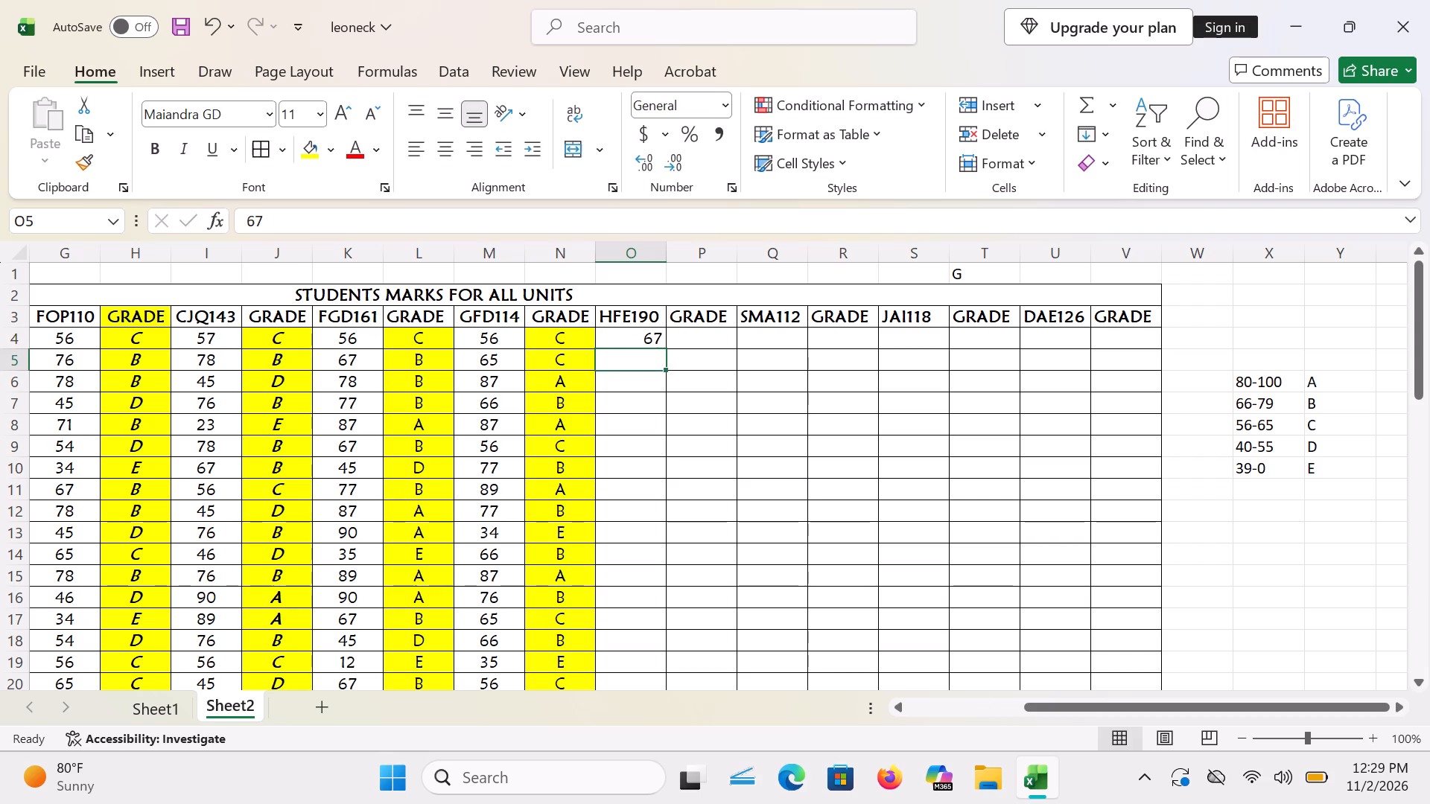
pyautogui.write('78')
pyautogui.press('Down')
pyautogui.write('56')
pyautogui.press('Down')
# Enter the HFE190 marks 45, 67, 45 and 45 in cells O7 to O10.
pyautogui.write('445')
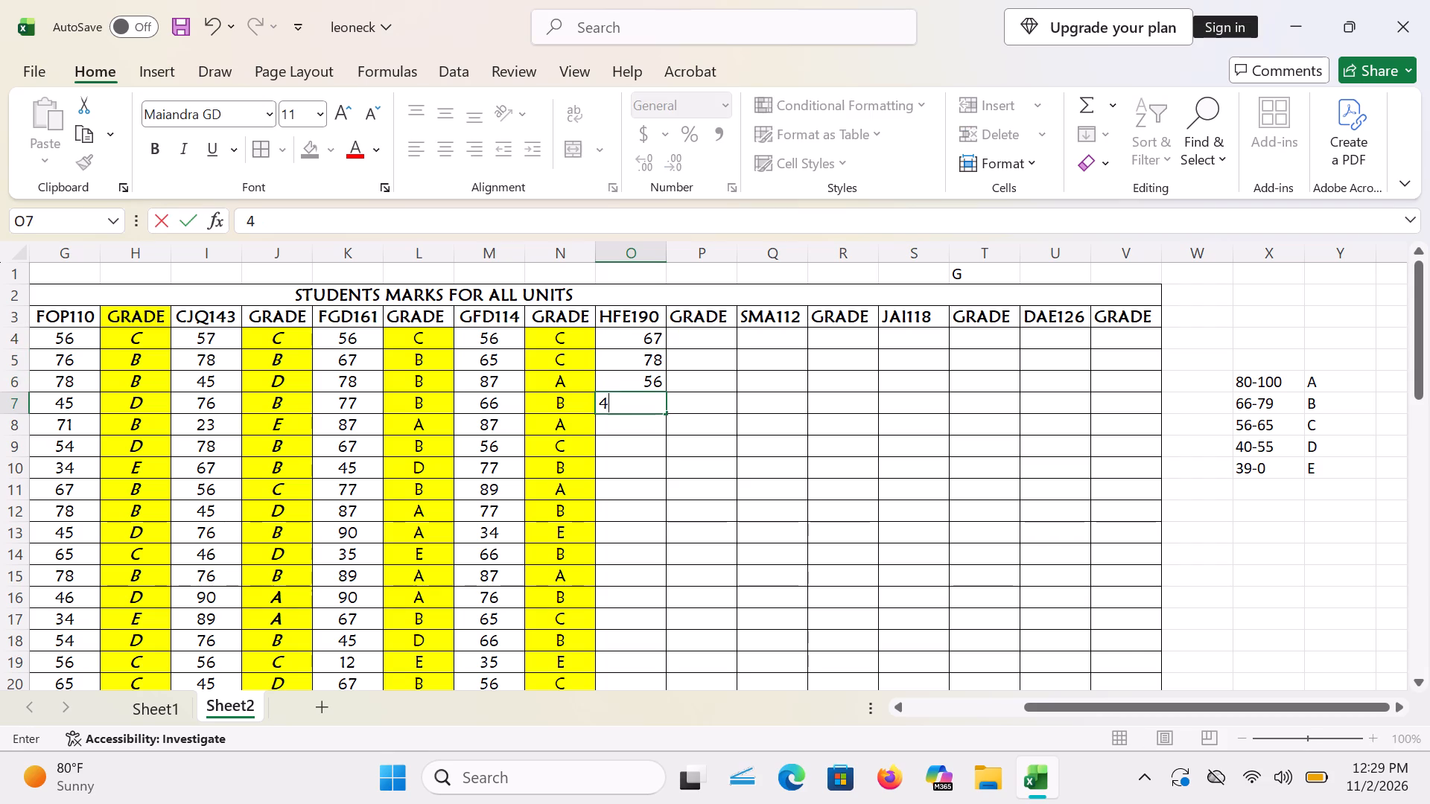
pyautogui.press('BackSpace')
pyautogui.press('BackSpace')
pyautogui.press('5')
pyautogui.press('Left')
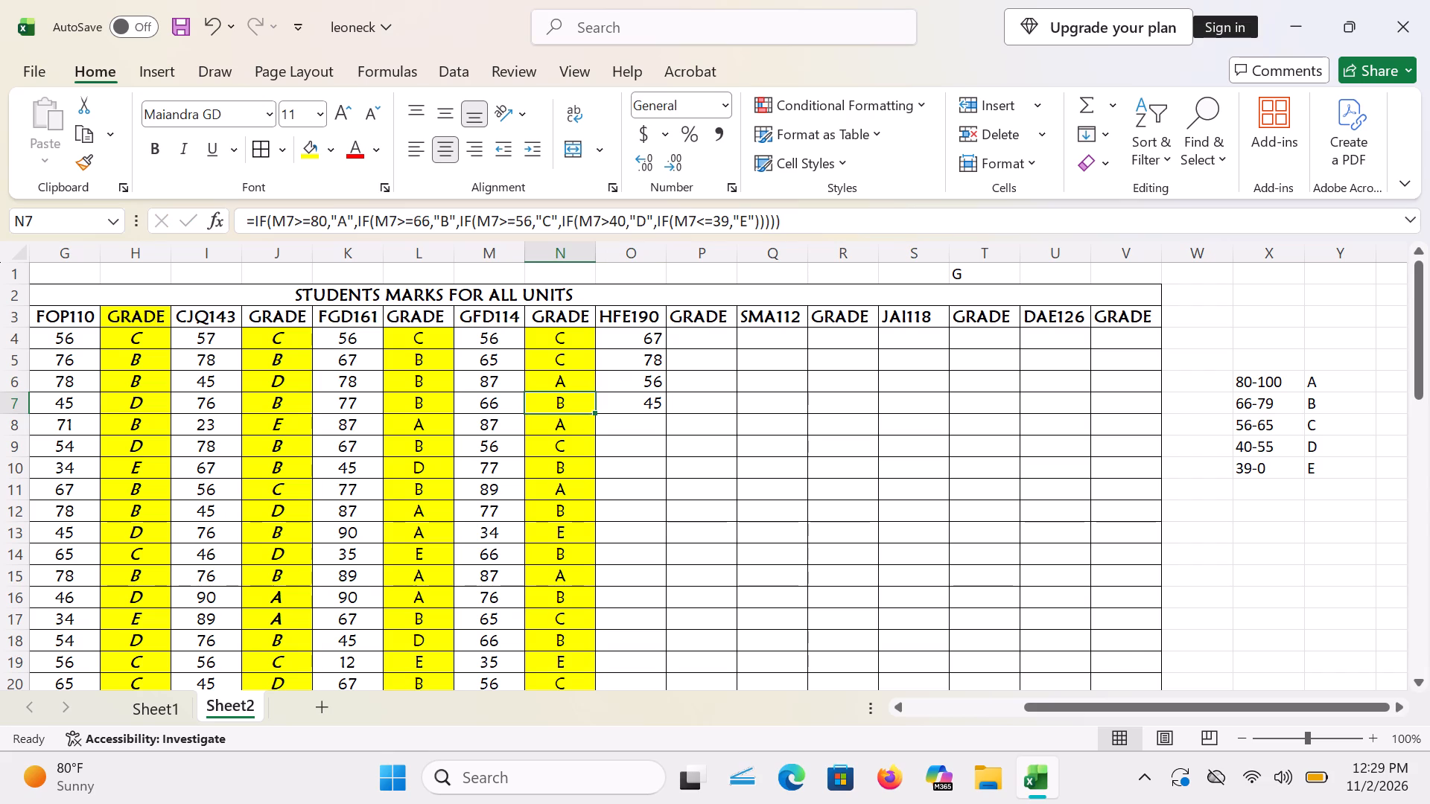
pyautogui.press('Right')
pyautogui.press('Down')
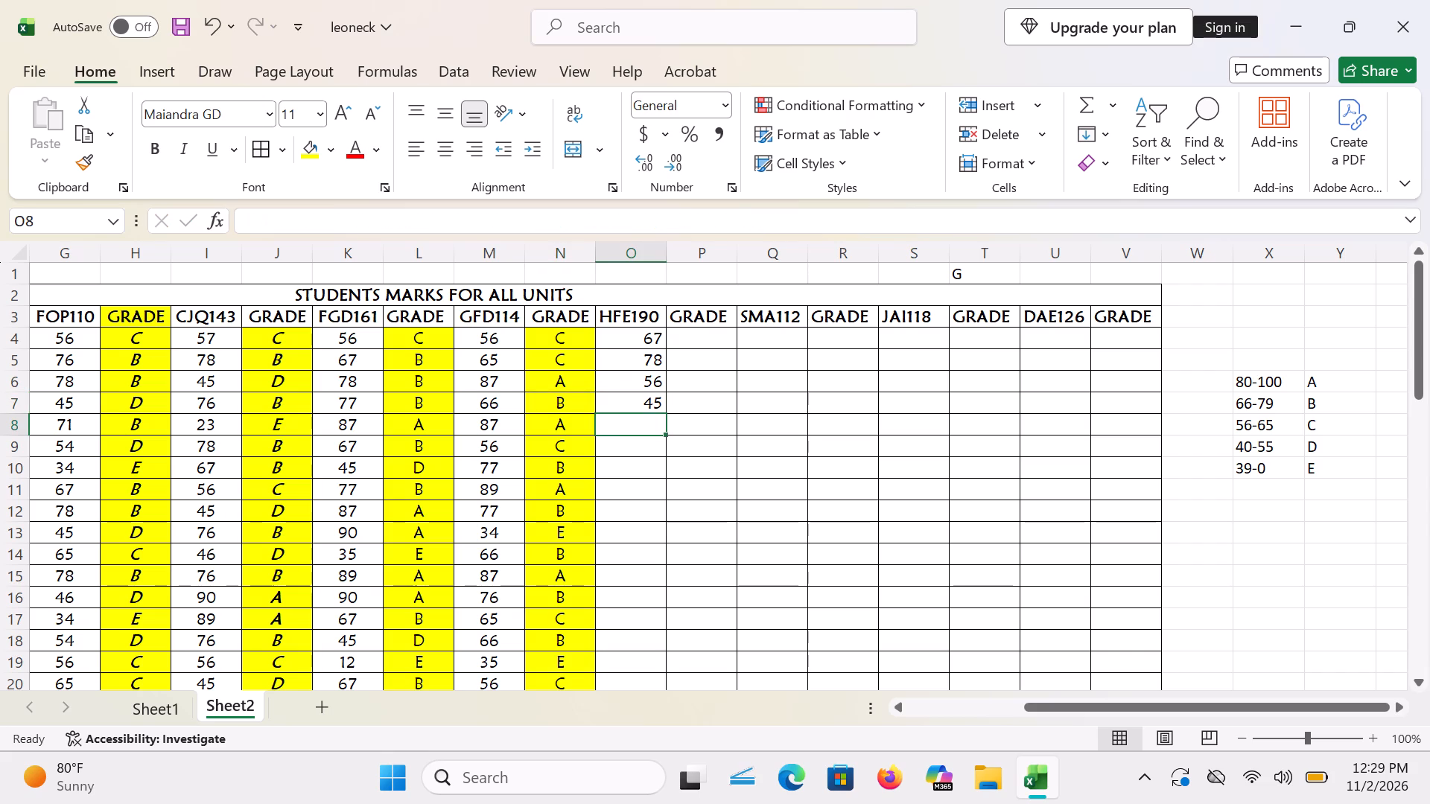
pyautogui.write('67')
pyautogui.press('Down')
pyautogui.write('45')
pyautogui.press('Down')
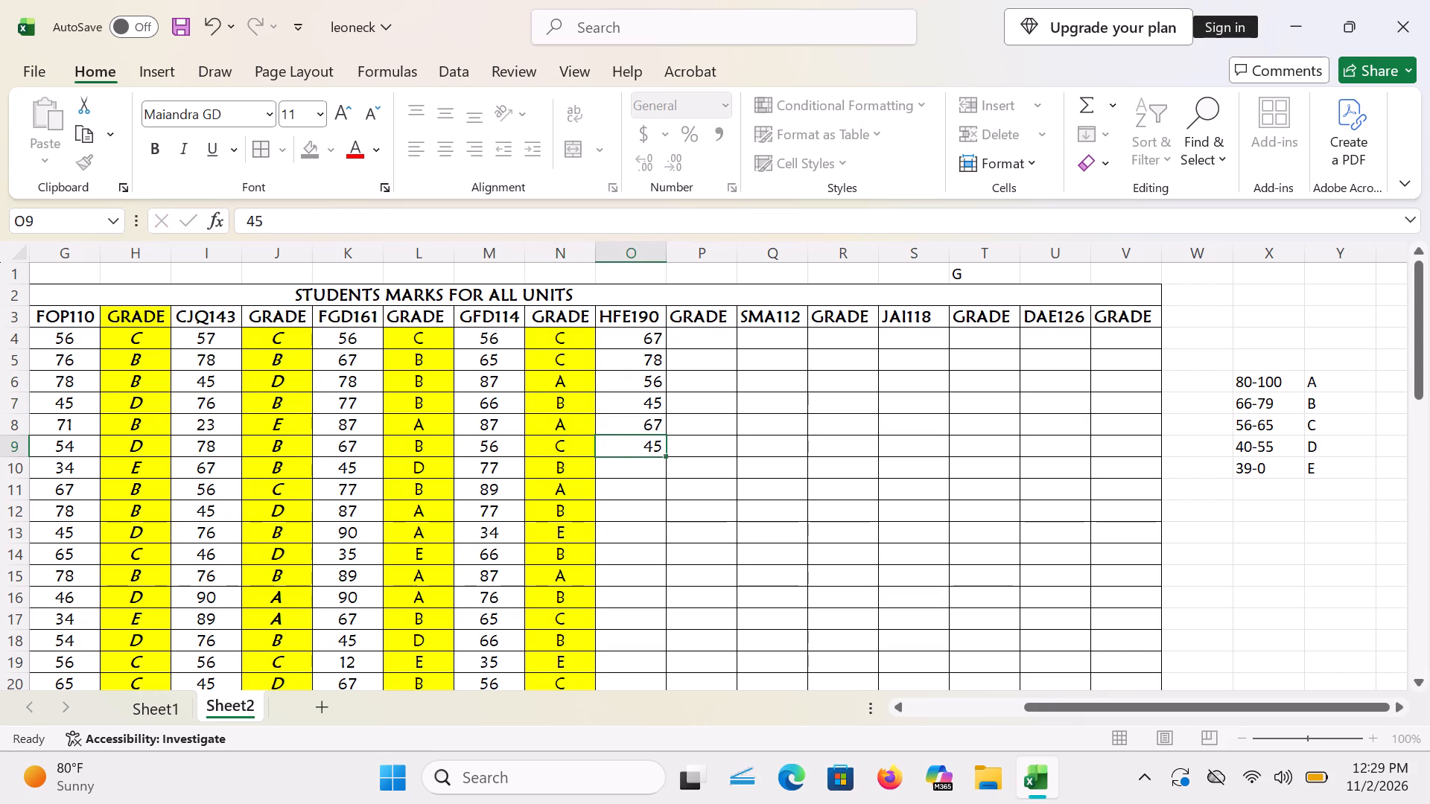
pyautogui.write('45')
pyautogui.press('Down')
# Enter the HFE190 marks 77, 88, 56, 45 and 90 in cells O11 to O15.
pyautogui.write('77')
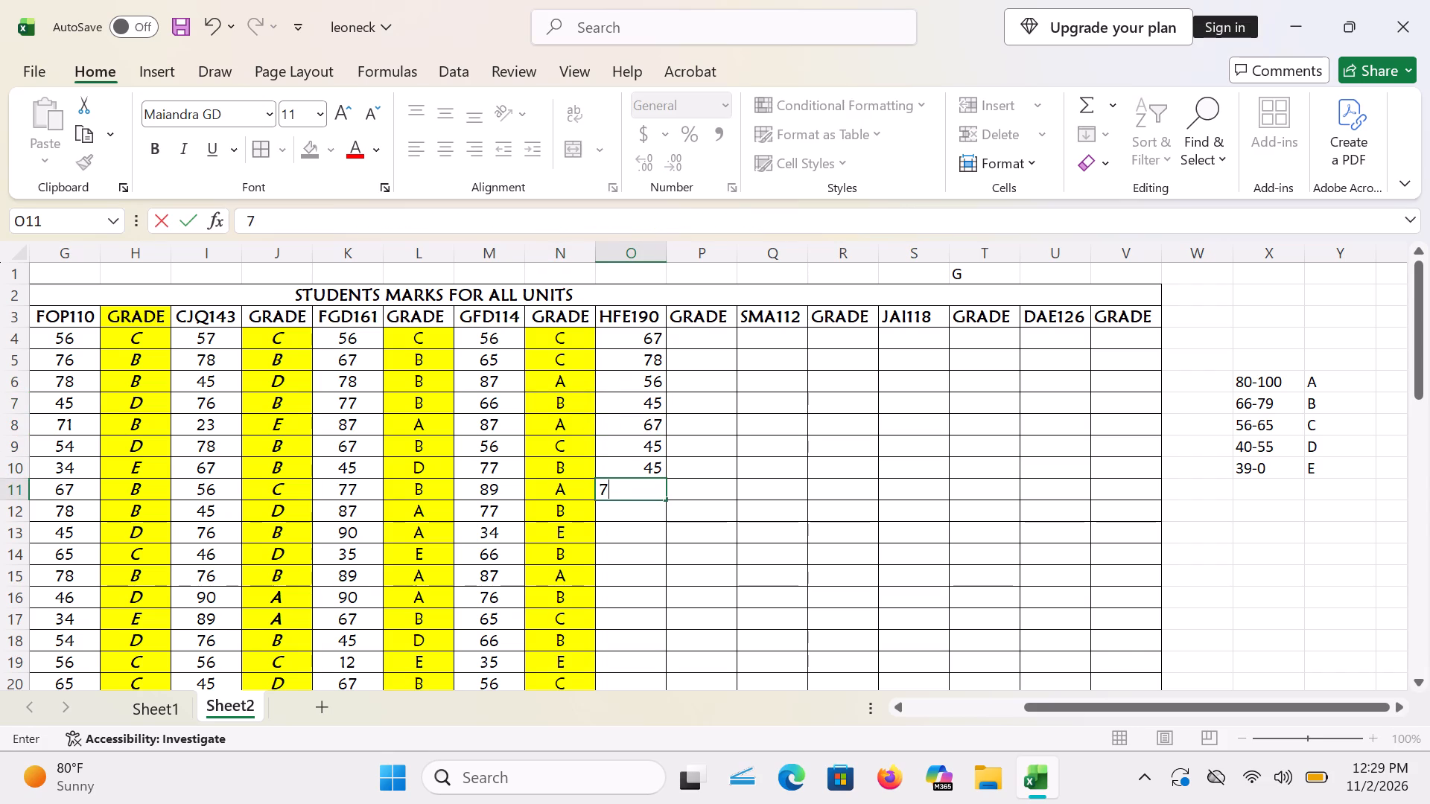
pyautogui.press('Down')
pyautogui.write('88')
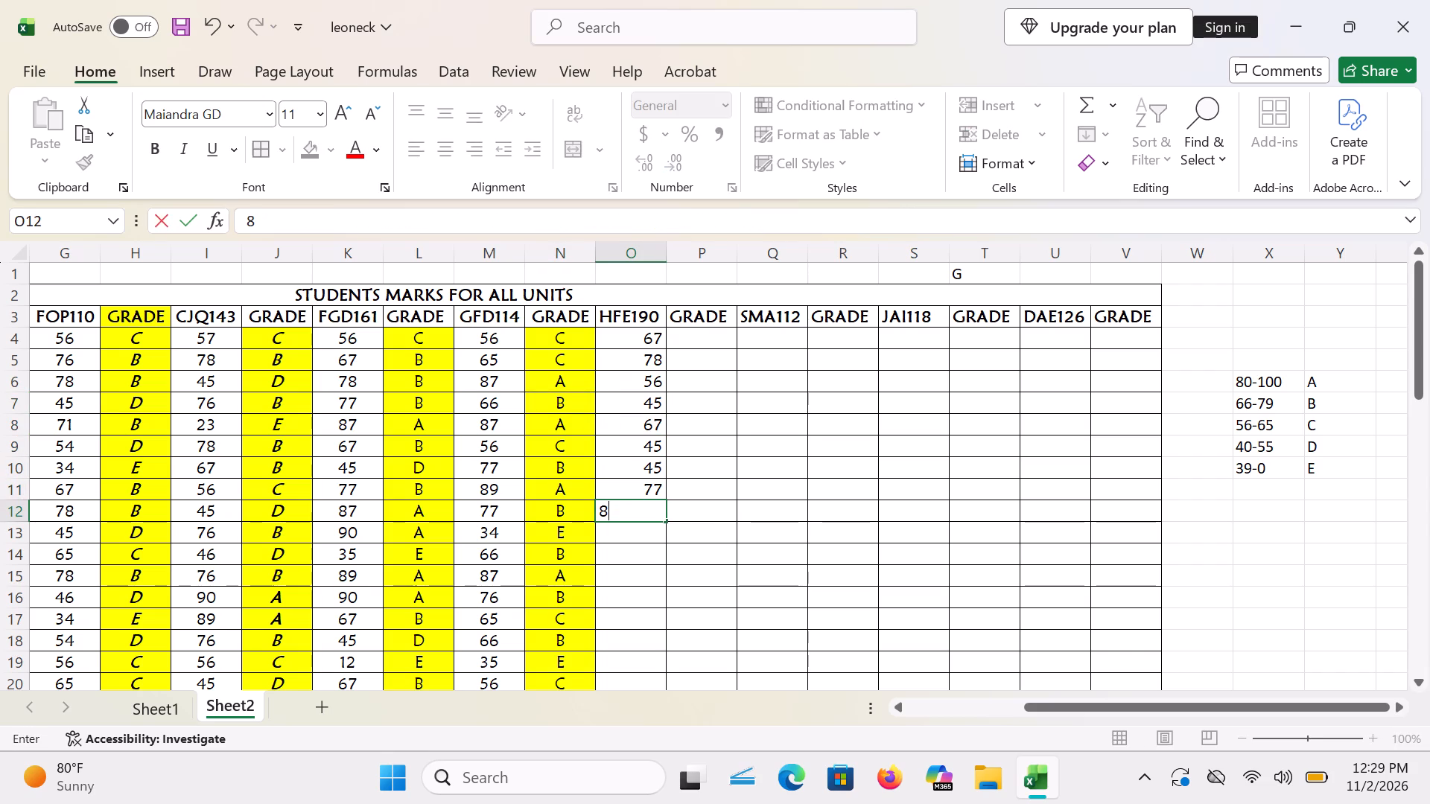
pyautogui.press('Down')
pyautogui.write('56')
pyautogui.press('Down')
pyautogui.write('45')
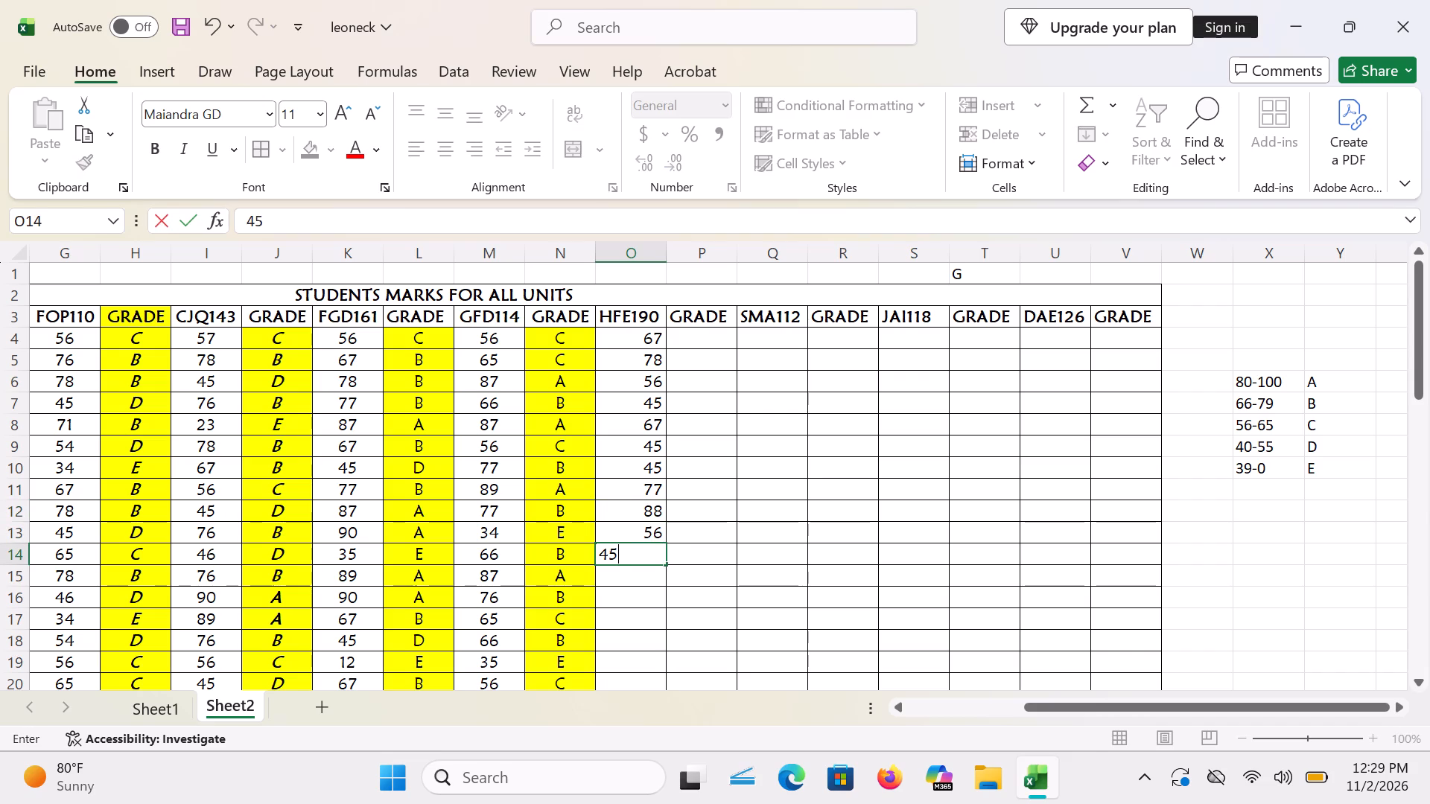
pyautogui.press('Down')
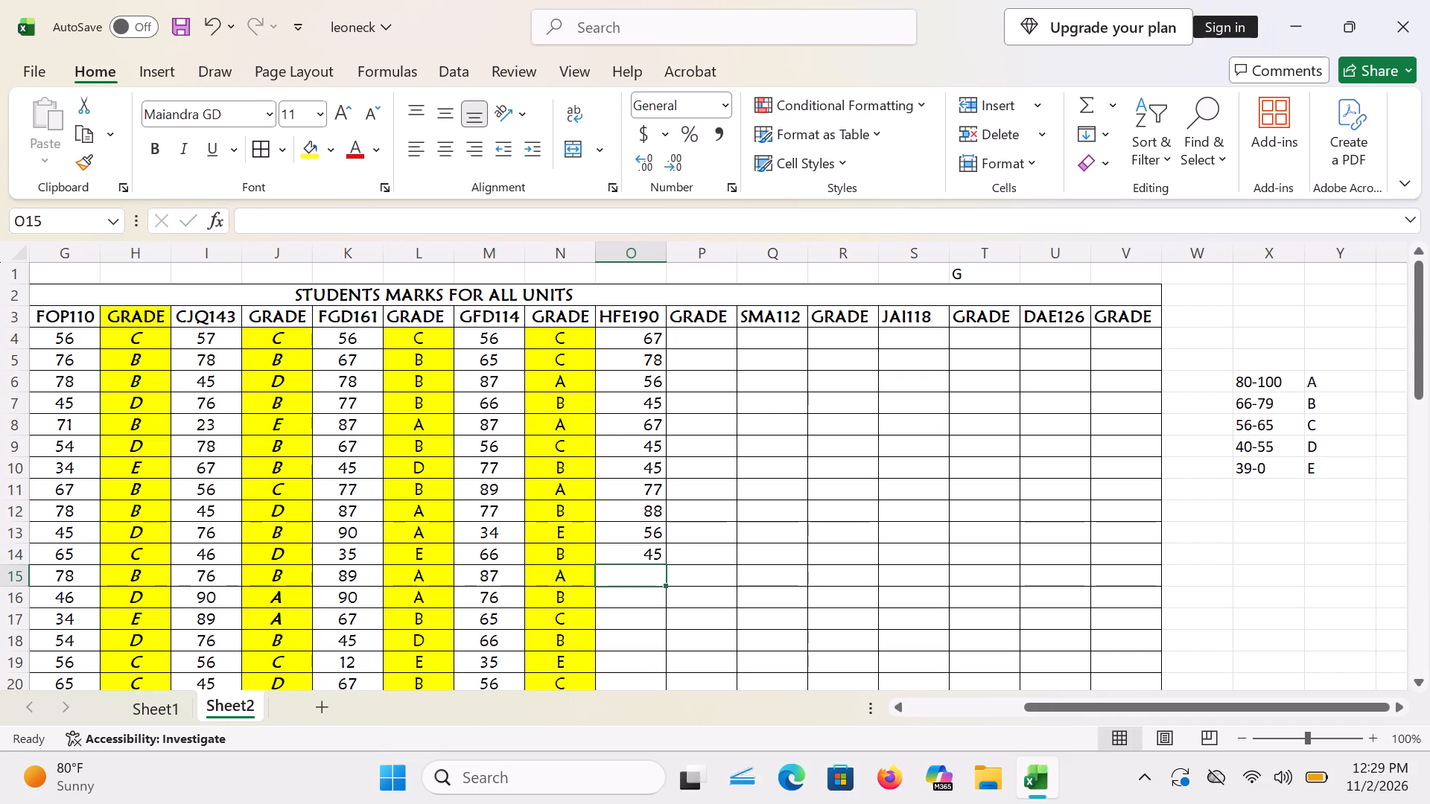
pyautogui.write('90')
pyautogui.press('Down')
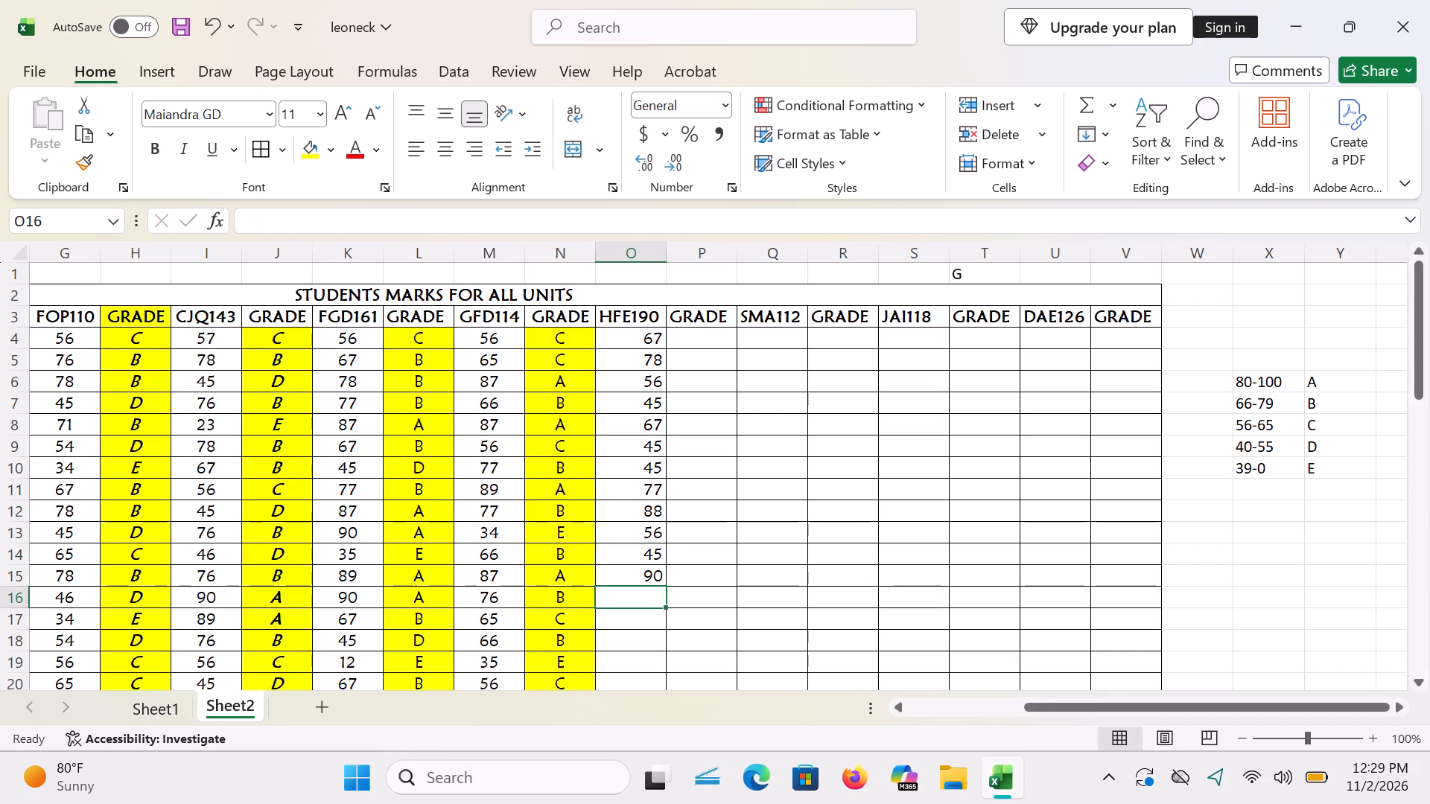
# Enter the HFE190 marks 77, 87, 78, 45, 35 and 98 in cells O16 to O21.
pyautogui.write('77')
pyautogui.press('Down')
pyautogui.write('87')
pyautogui.press('Down')
pyautogui.write('78')
pyautogui.press('Down')
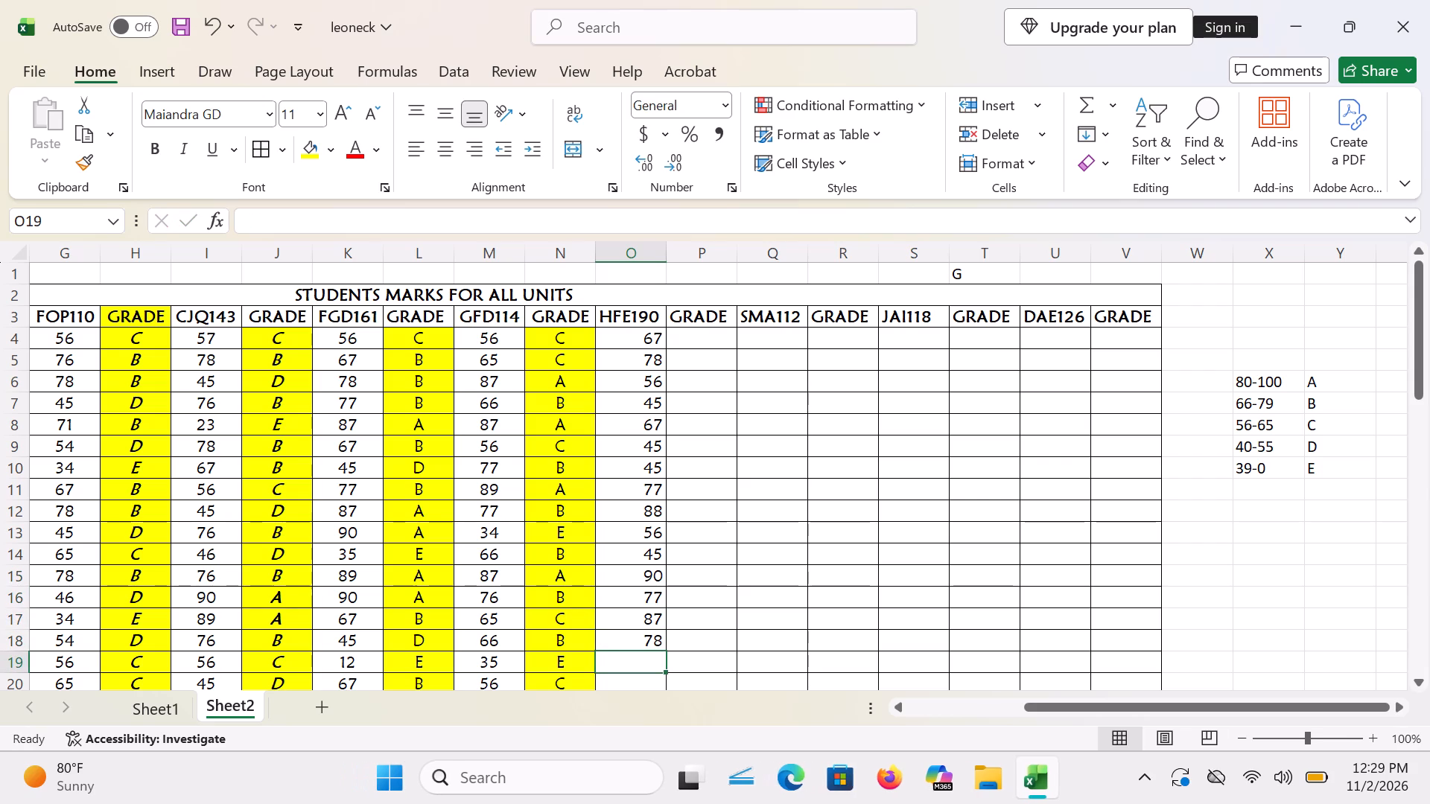
pyautogui.write('45')
pyautogui.press('Down')
pyautogui.write('35')
pyautogui.press('Down')
pyautogui.write('98')
pyautogui.press('Down')
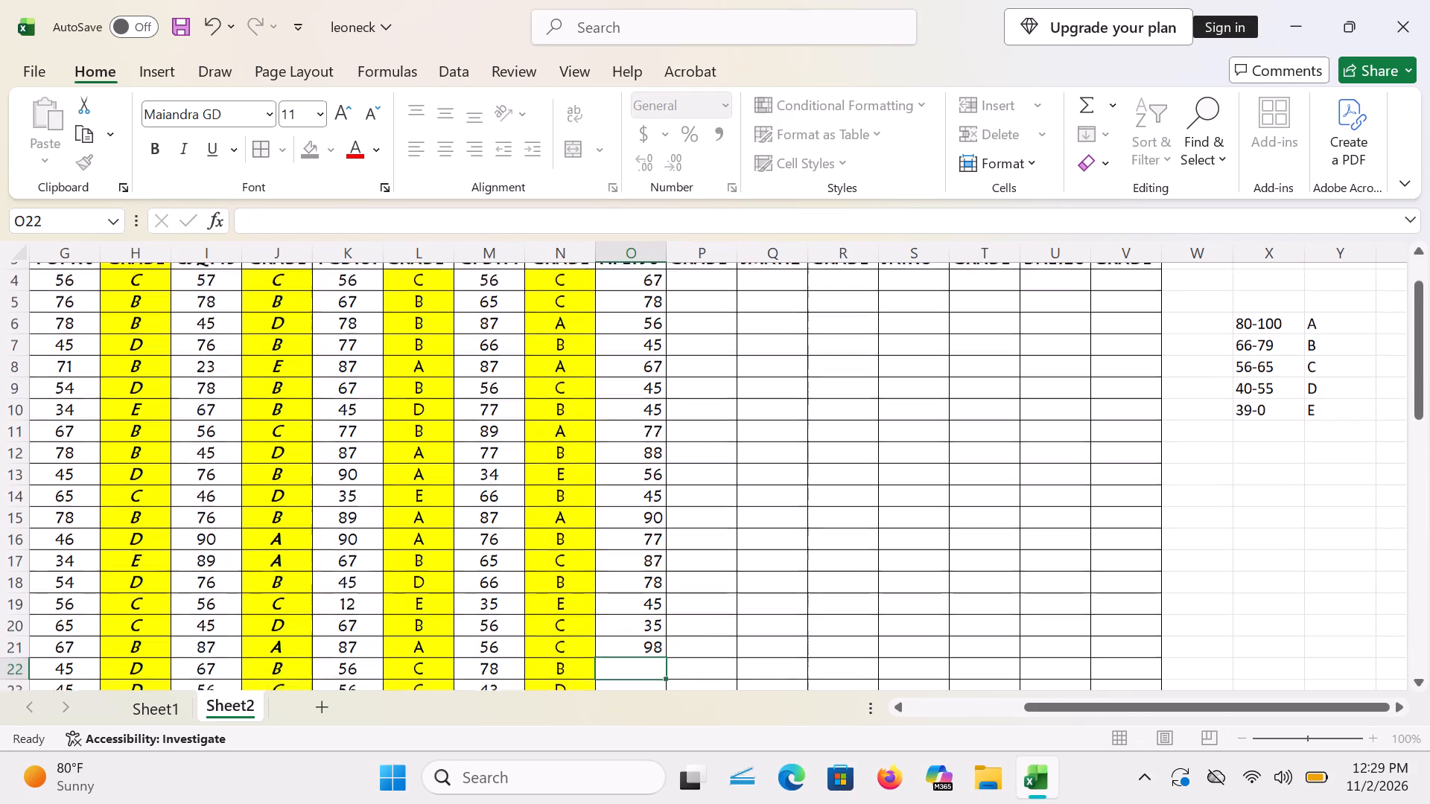
# Enter the HFE190 marks 56, 67, 56, 56, 45 and 87 in cells O22 to O27.
pyautogui.write('56')
pyautogui.press('Down')
pyautogui.write('67')
pyautogui.press('Down')
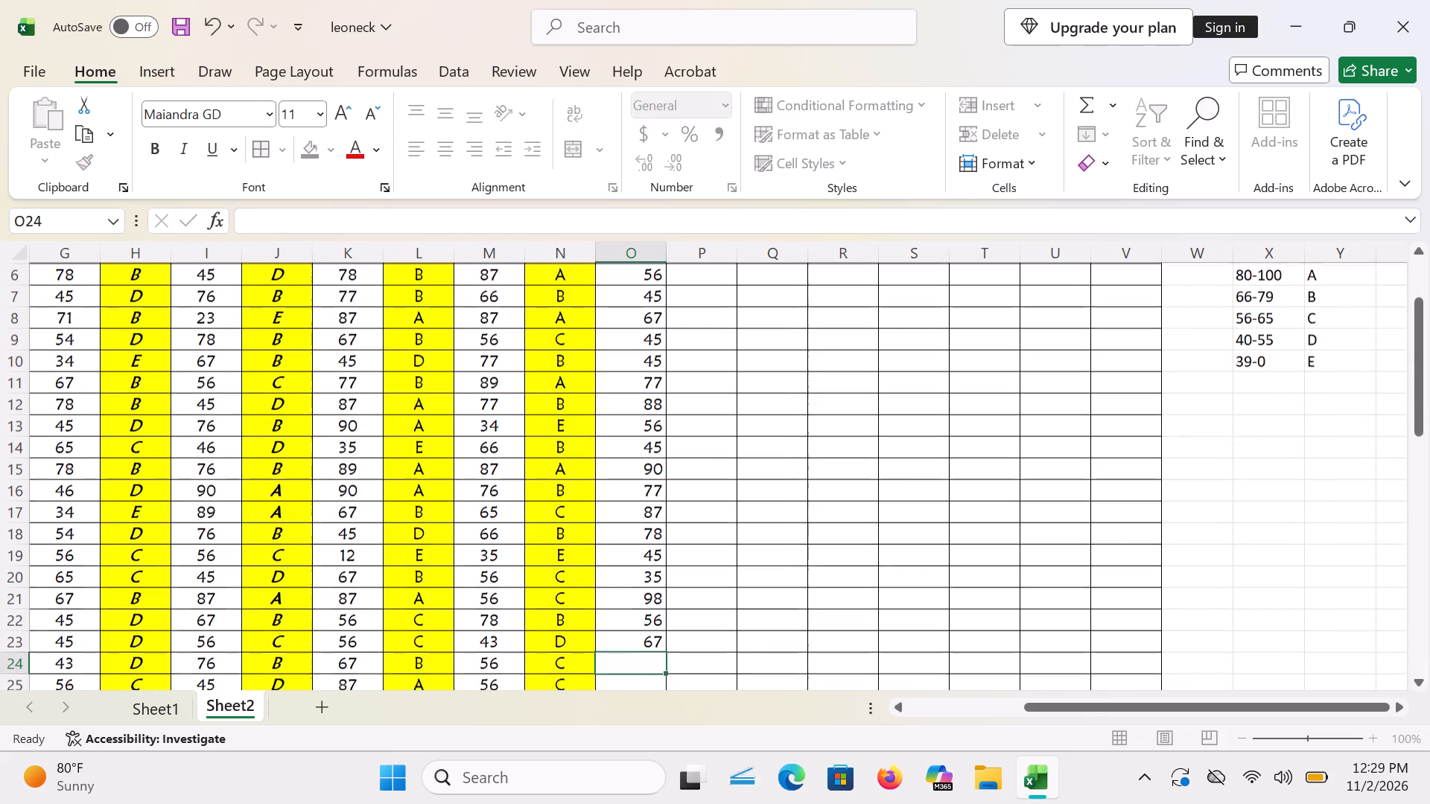
pyautogui.write('56')
pyautogui.press('Down')
pyautogui.write('56')
pyautogui.press('Down')
pyautogui.write('45')
pyautogui.press('Down')
pyautogui.write('87')
pyautogui.press('Down')
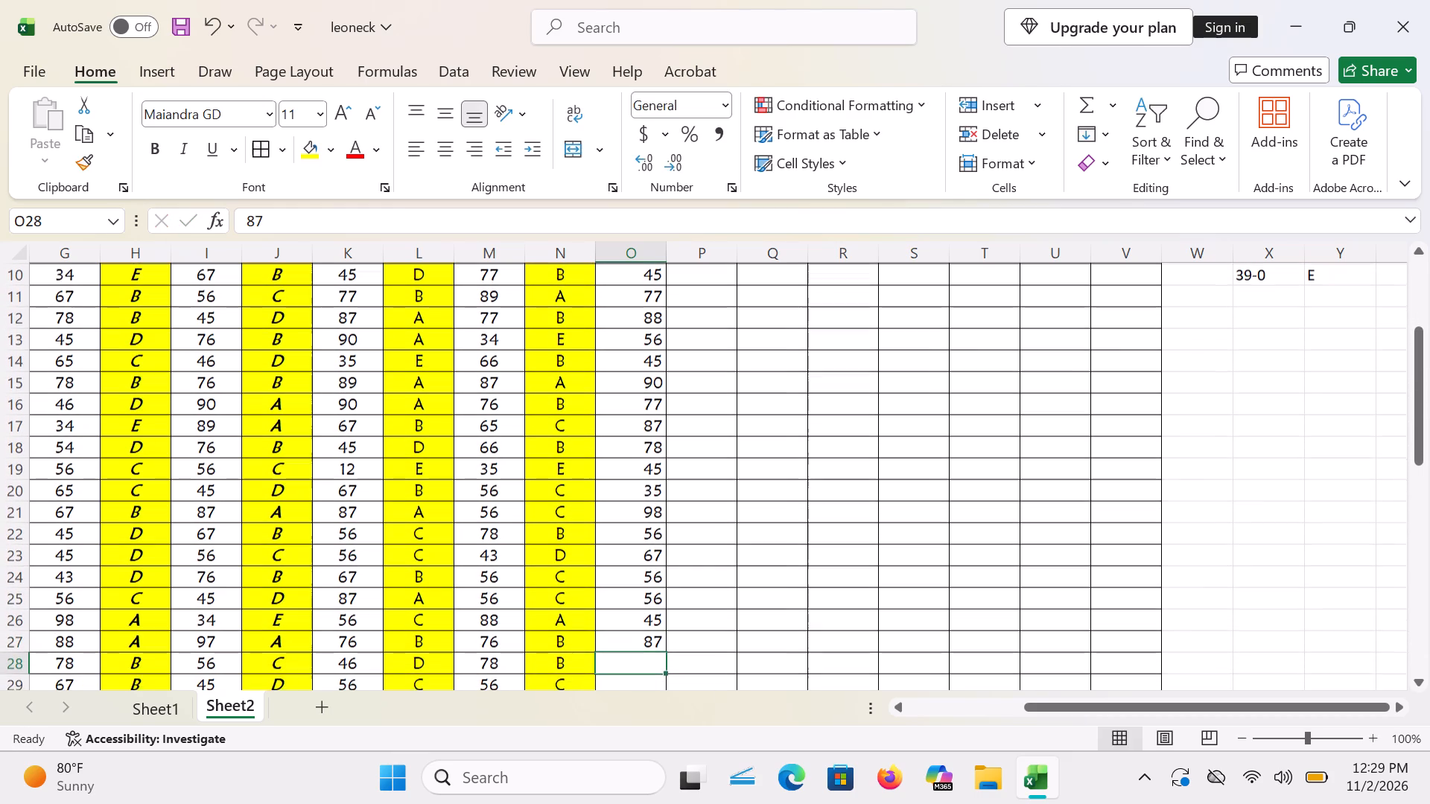
# Enter the HFE190 marks 98, 67, 67, 56, 77 and 65 in cells O28 to O33.
pyautogui.write('98')
pyautogui.press('Down')
pyautogui.write('67')
pyautogui.press('Down')
pyautogui.write('67')
pyautogui.press('Down')
pyautogui.write('56')
pyautogui.press('Down')
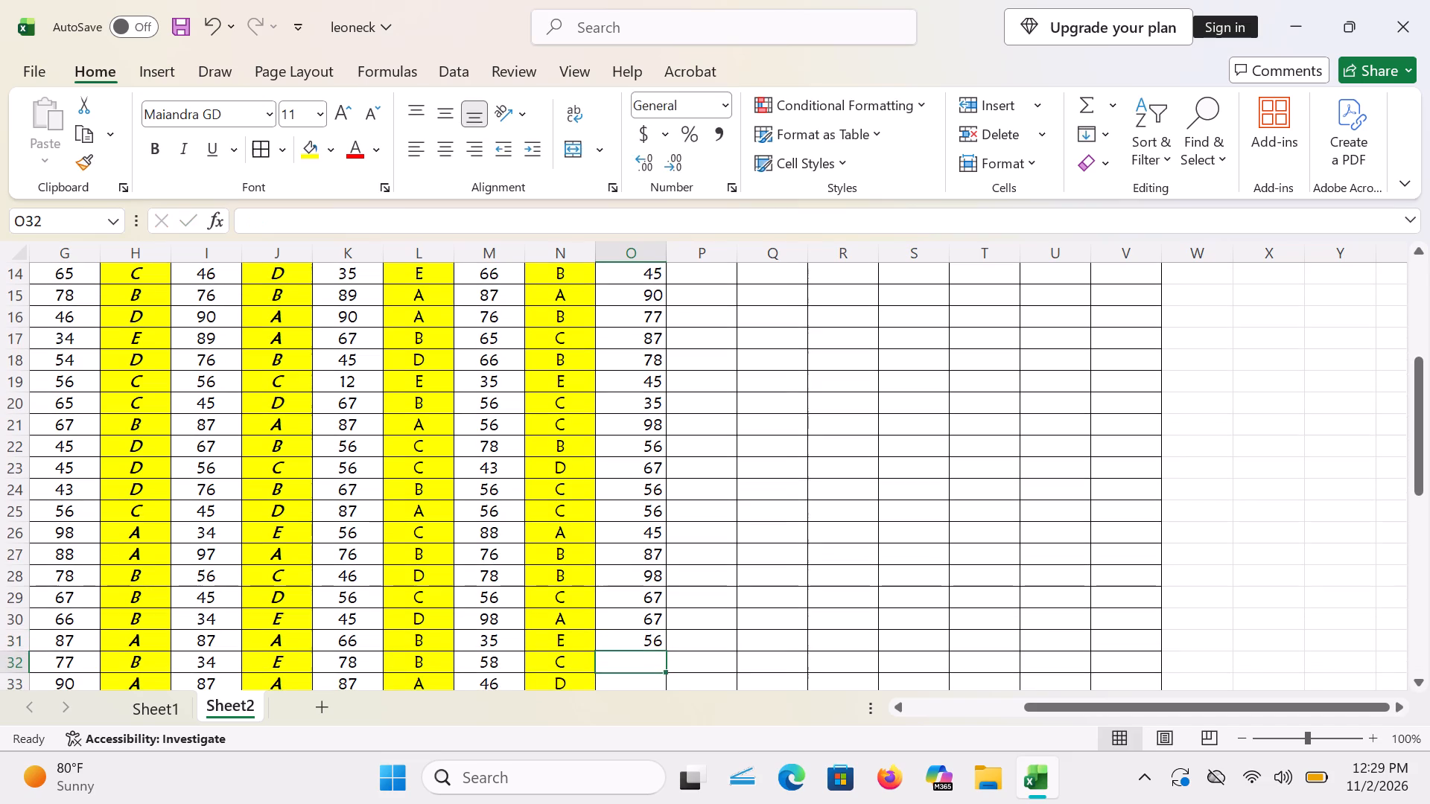
pyautogui.write('77')
pyautogui.press('Down')
pyautogui.write('66')
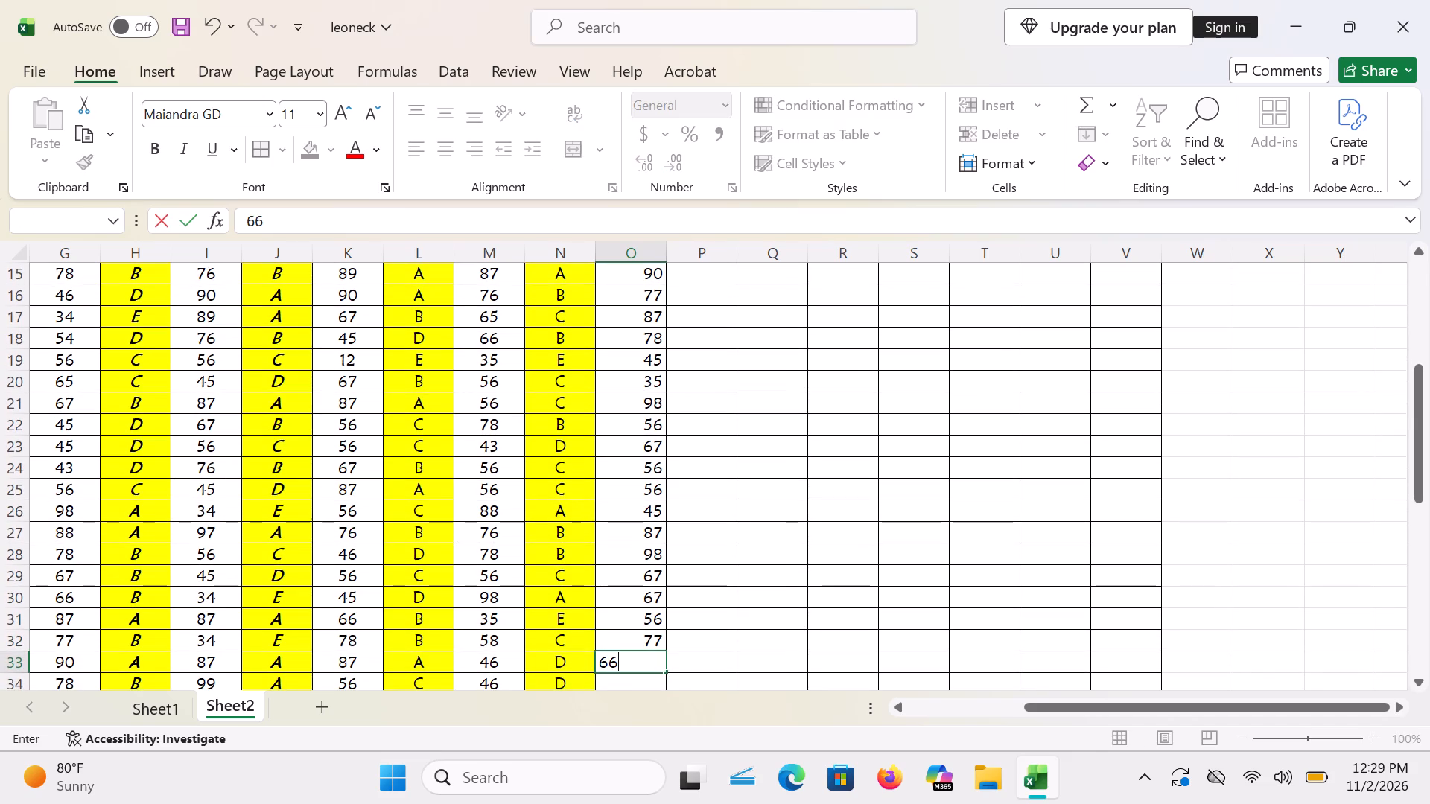
pyautogui.press('BackSpace')
pyautogui.press('5')
pyautogui.press('Down')
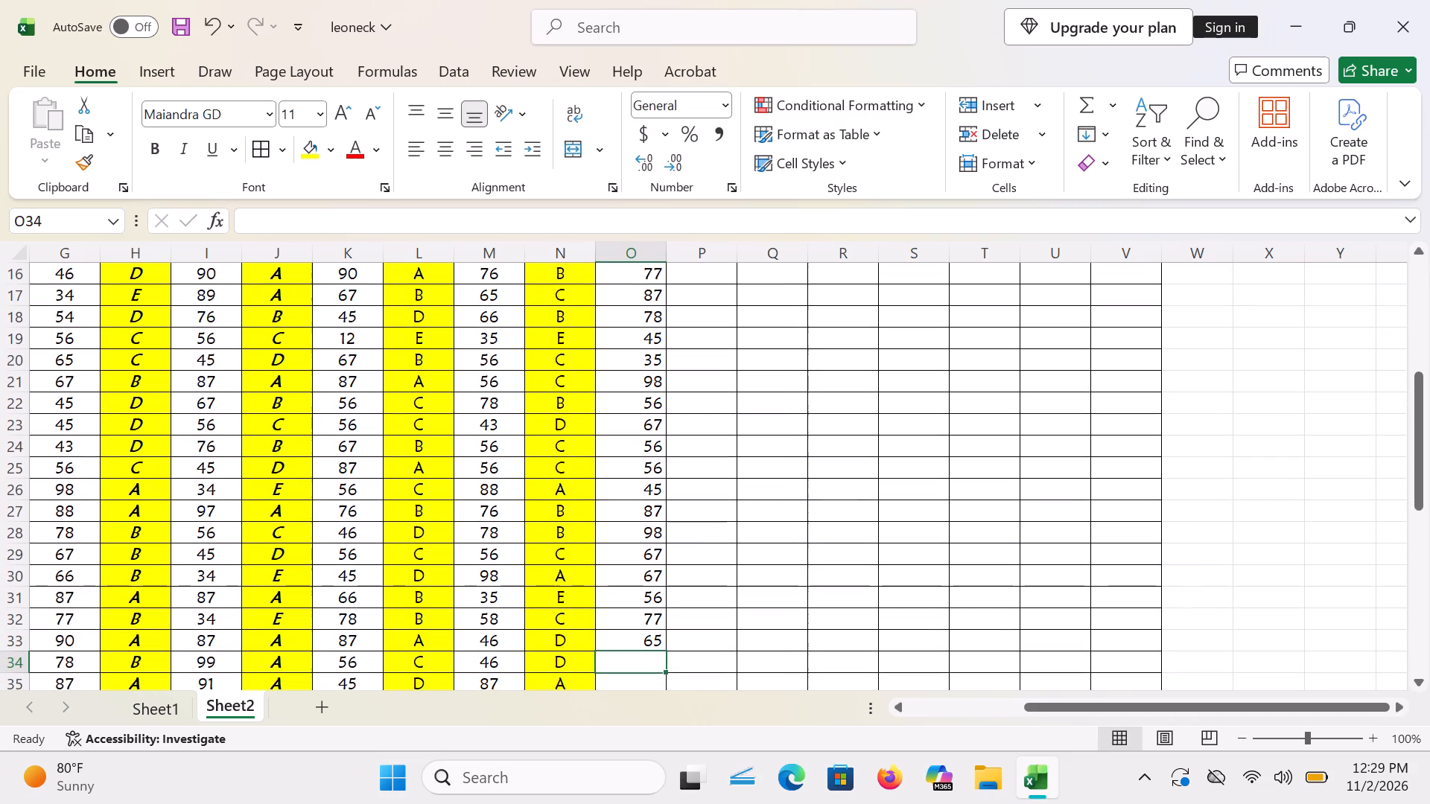
# Enter the HFE190 marks 45, 24, 98, 66 and 87 in cells O34 to O38.
pyautogui.write('45')
pyautogui.press('Down')
pyautogui.write('24')
pyautogui.press('Down')
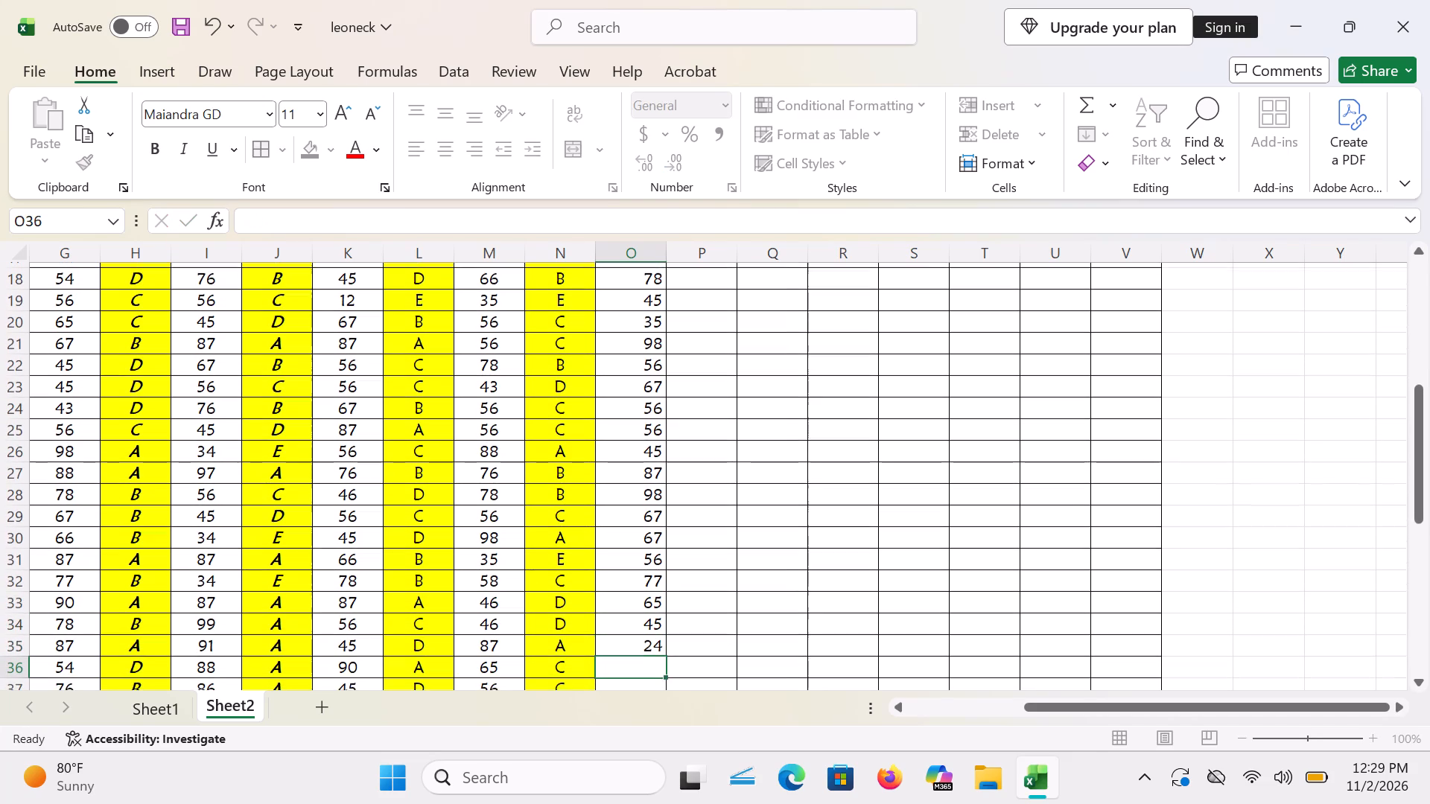
pyautogui.write('98')
pyautogui.press('Down')
pyautogui.press('6')
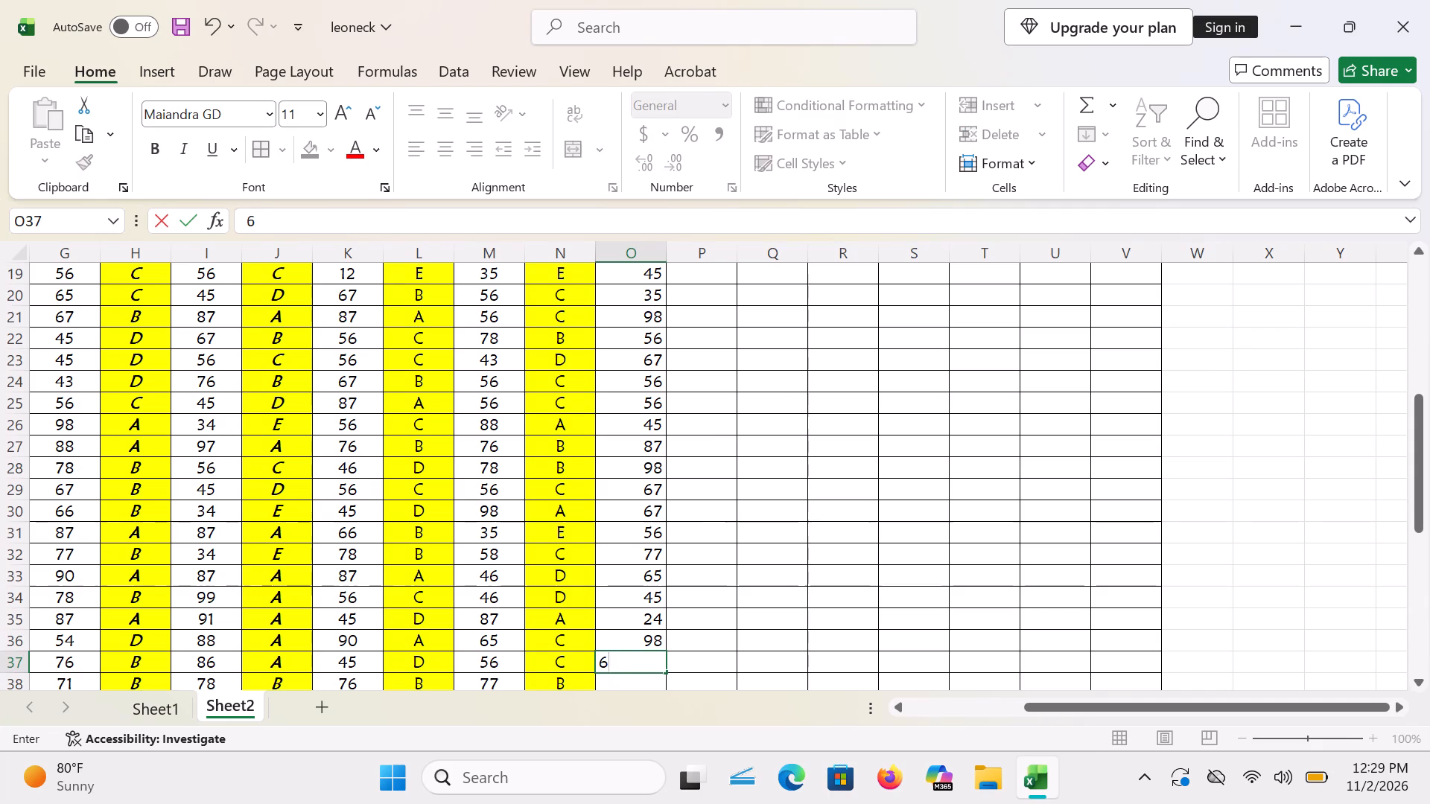
pyautogui.press('6')
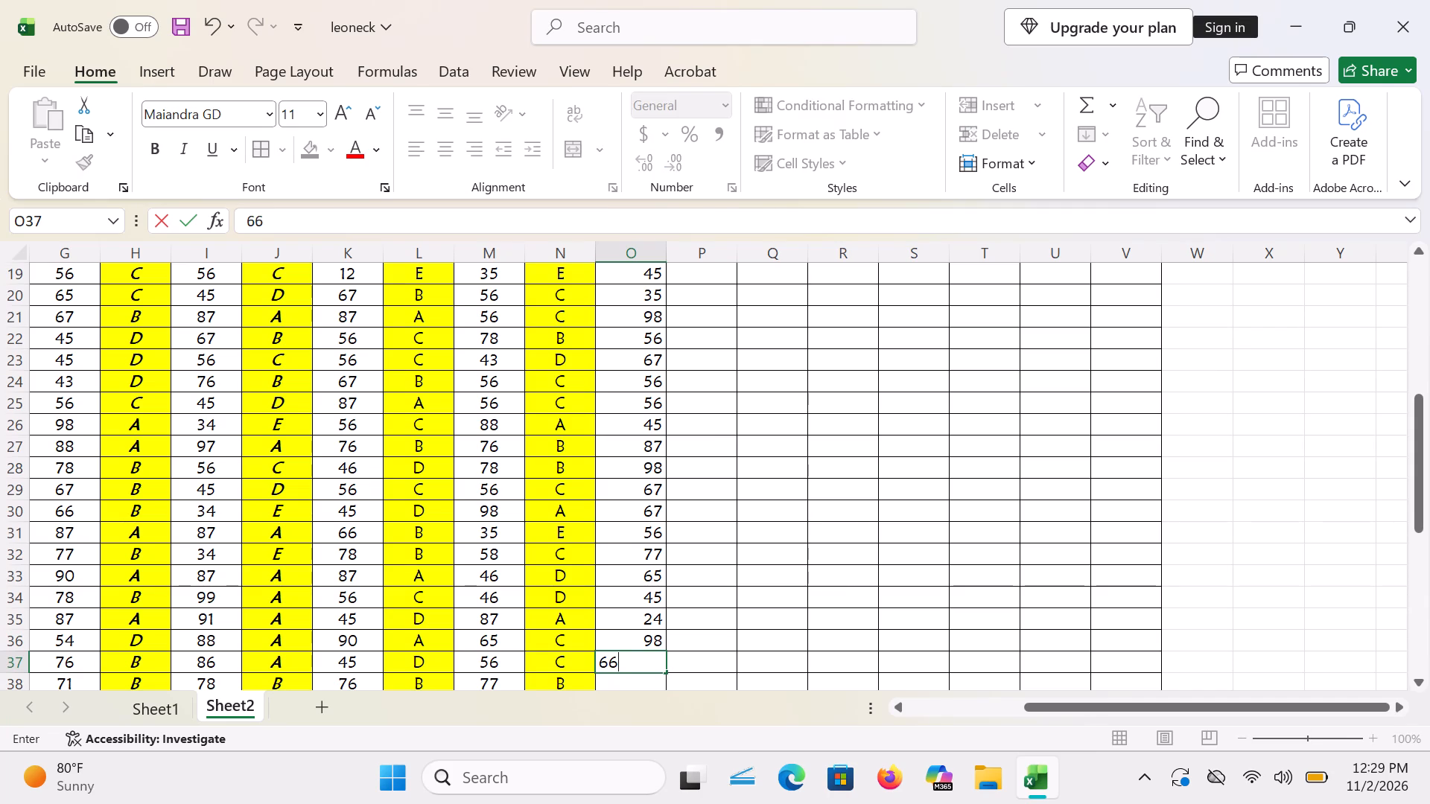
pyautogui.press('Down')
pyautogui.write('87')
pyautogui.press('Down')
# Enter the HFE190 marks 77, 56 and 56 in cells O39 to O41.
pyautogui.press('5')
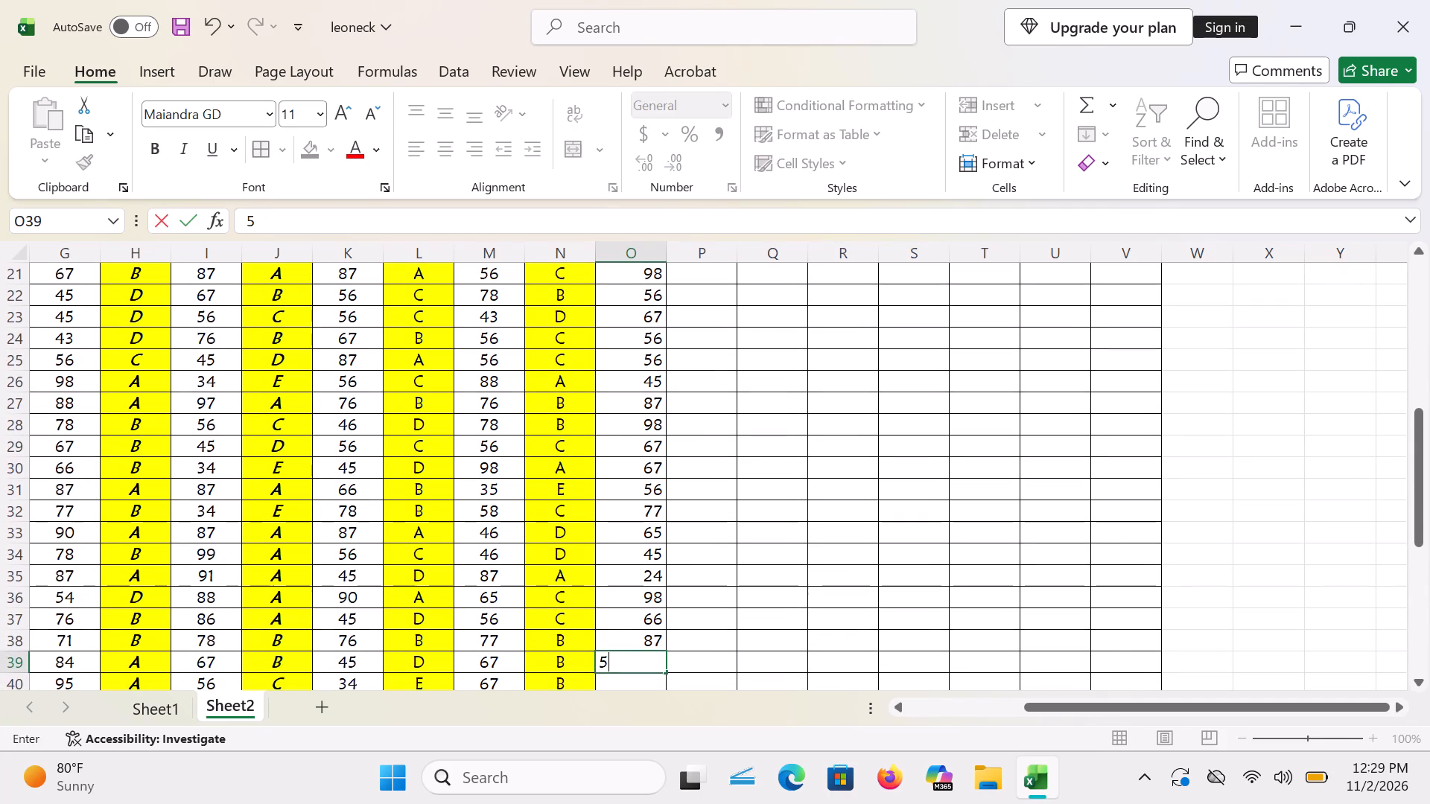
pyautogui.press('Down')
pyautogui.press('Down')
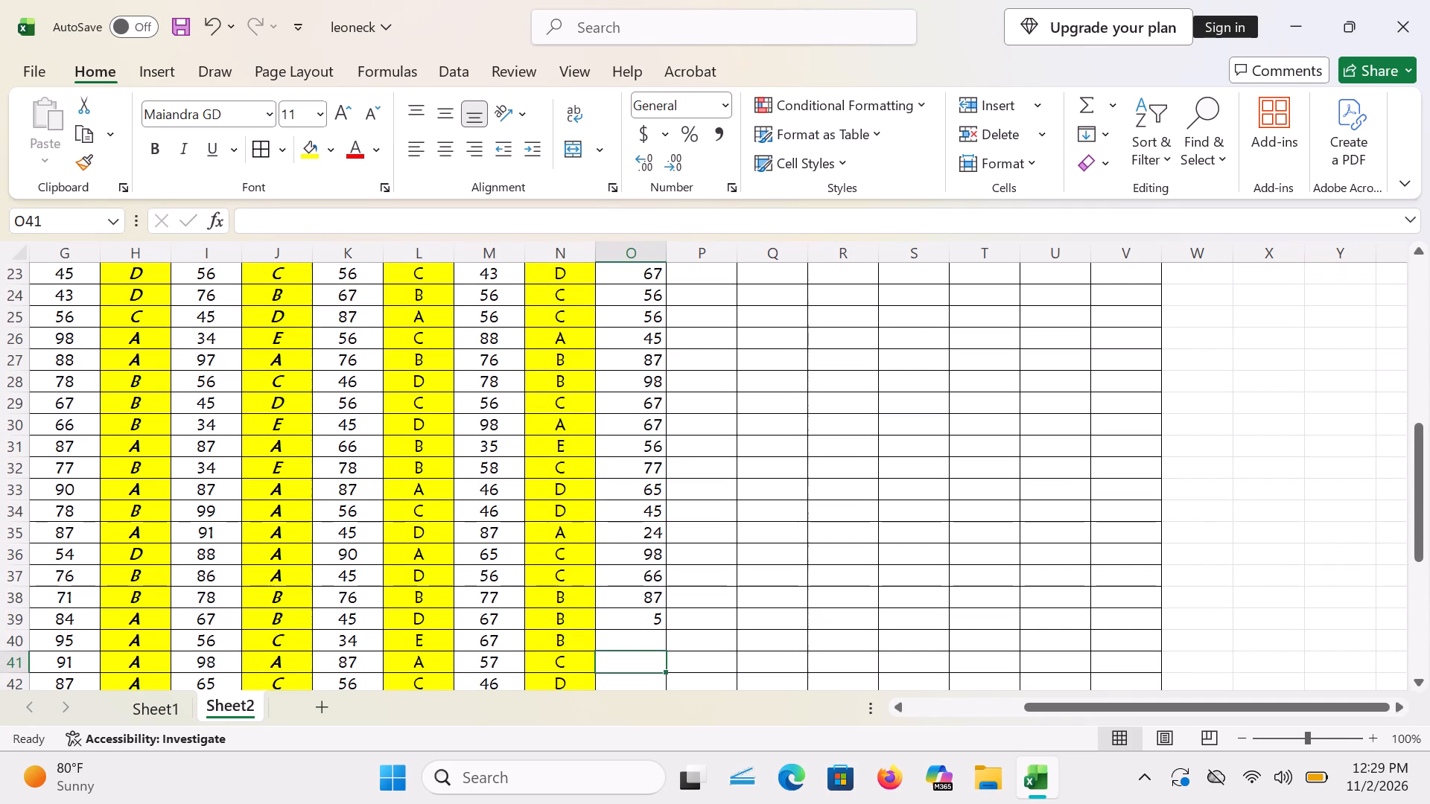
pyautogui.press('Up')
pyautogui.press('Up')
pyautogui.write('77')
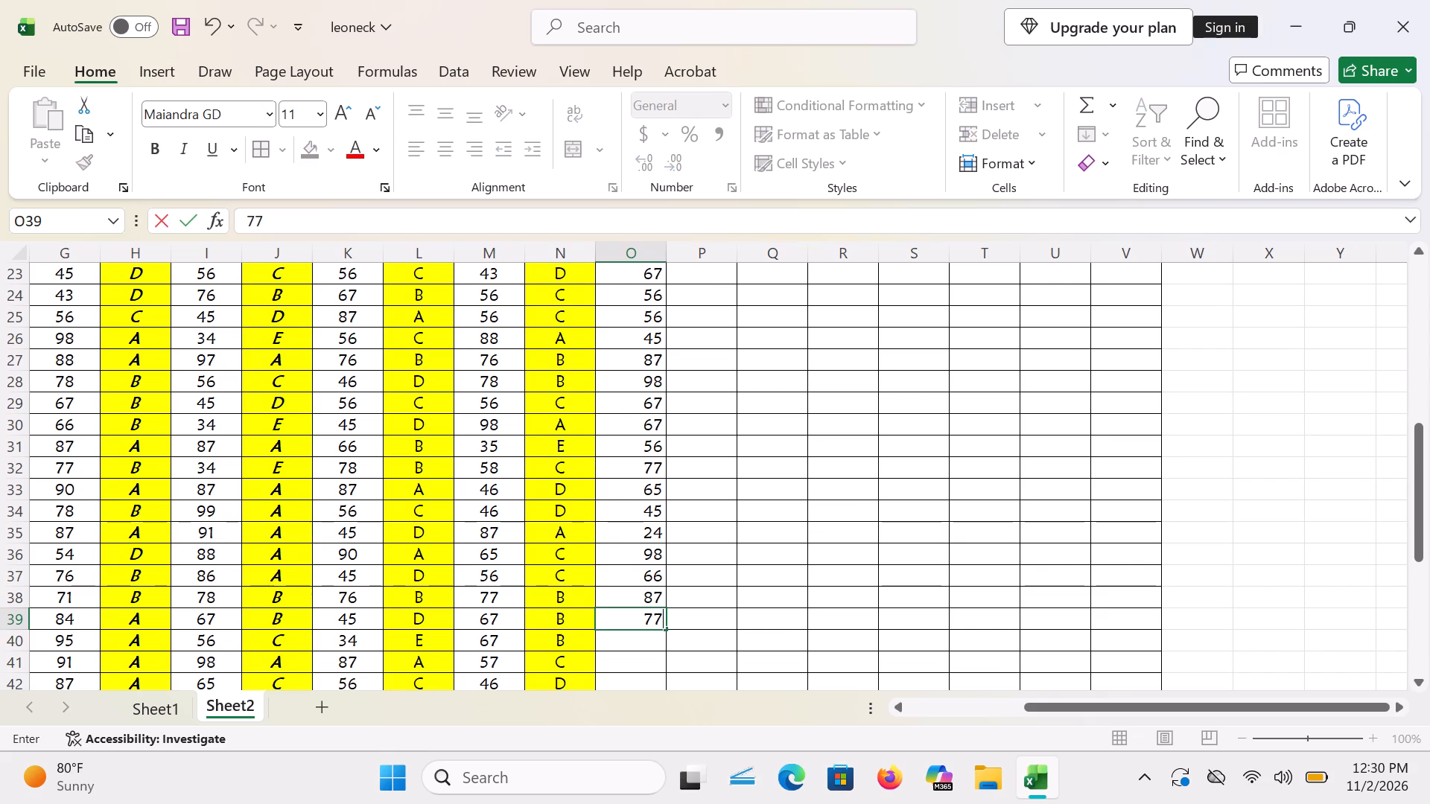
pyautogui.press('Down')
pyautogui.write('56')
pyautogui.press('Down')
pyautogui.press('5')
pyautogui.press('6')
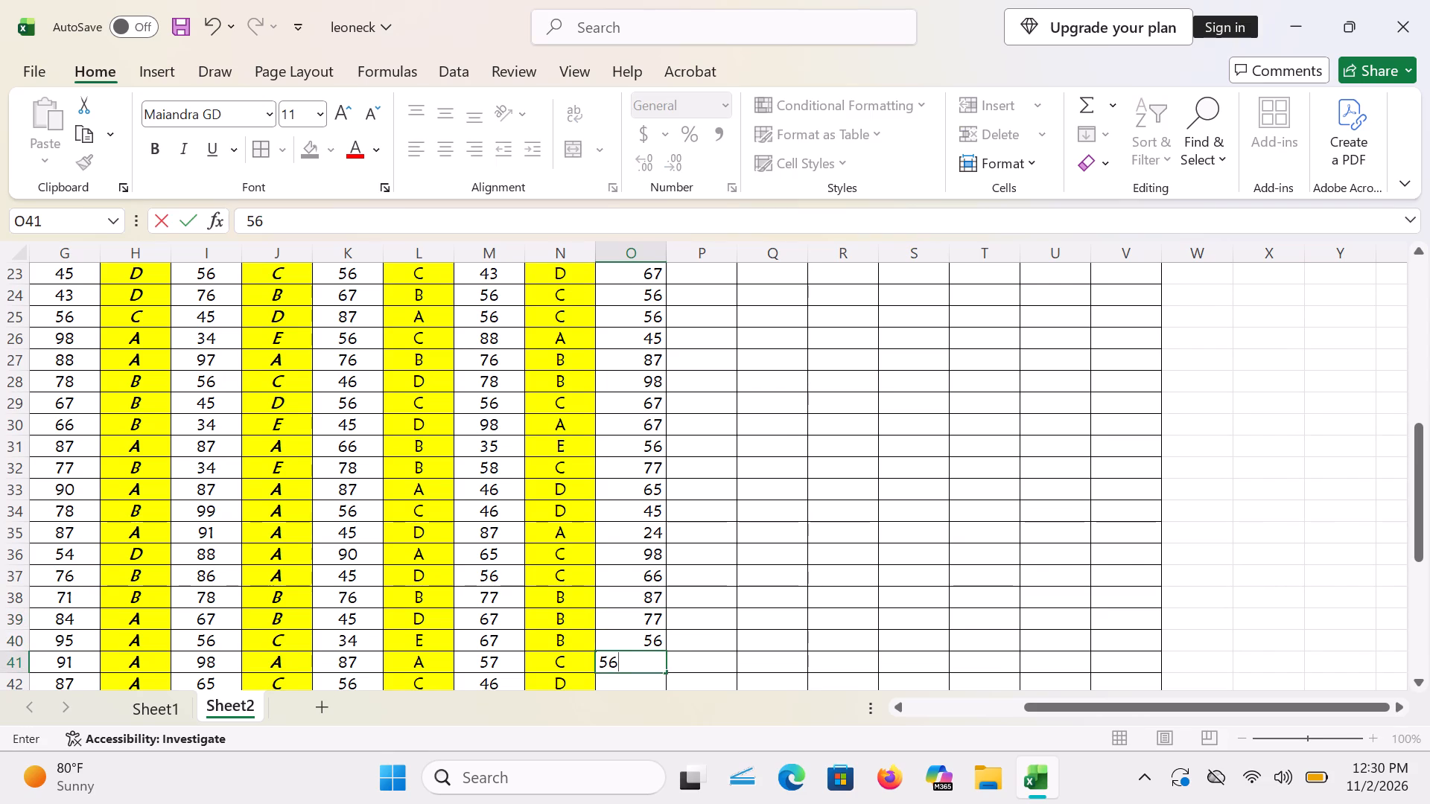
pyautogui.press('Down')
# Enter the HFE190 marks 87, 55, 78, 67 and 90 in cells O42 to O46.
pyautogui.write('87')
pyautogui.press('Down')
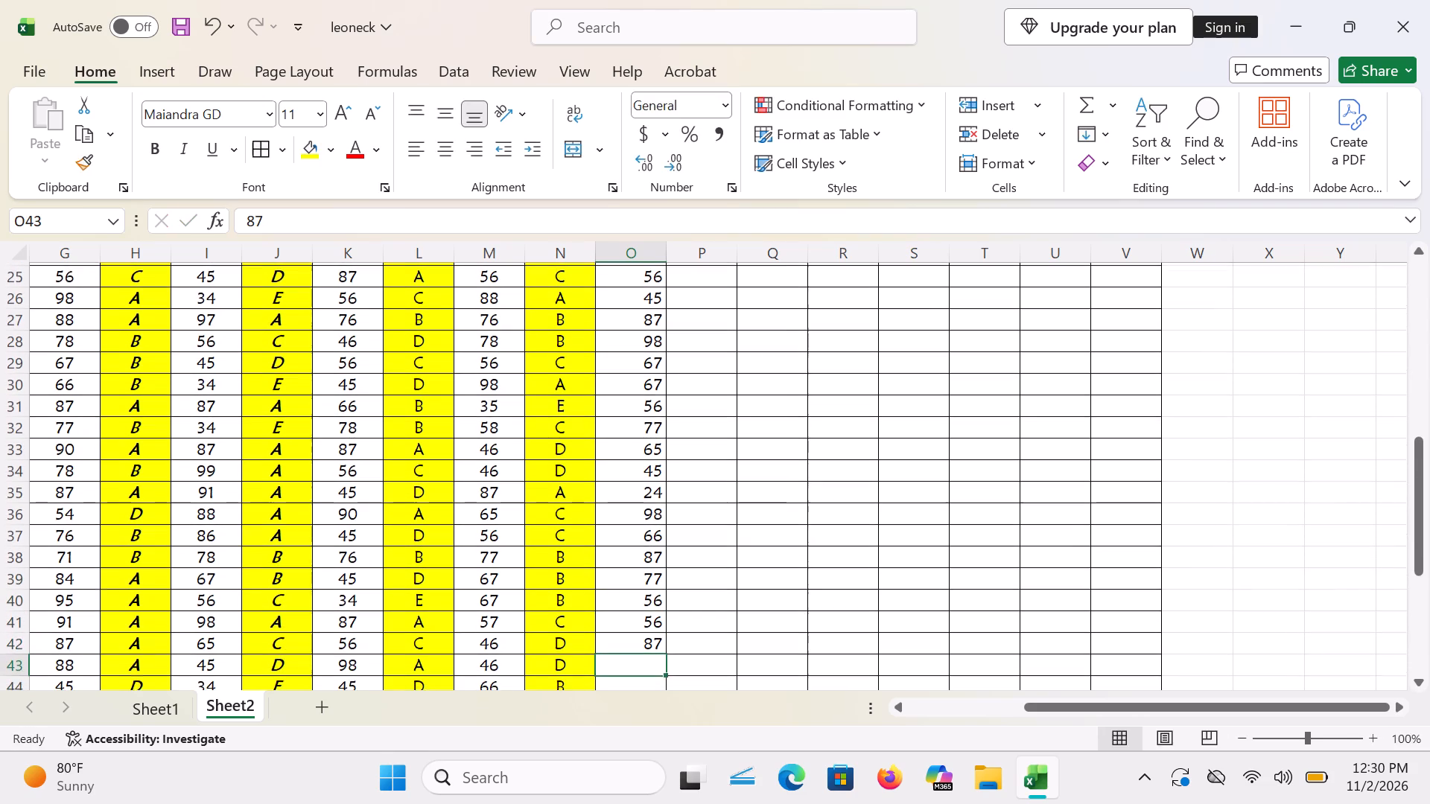
pyautogui.write('55')
pyautogui.press('Down')
pyautogui.write('78')
pyautogui.press('Down')
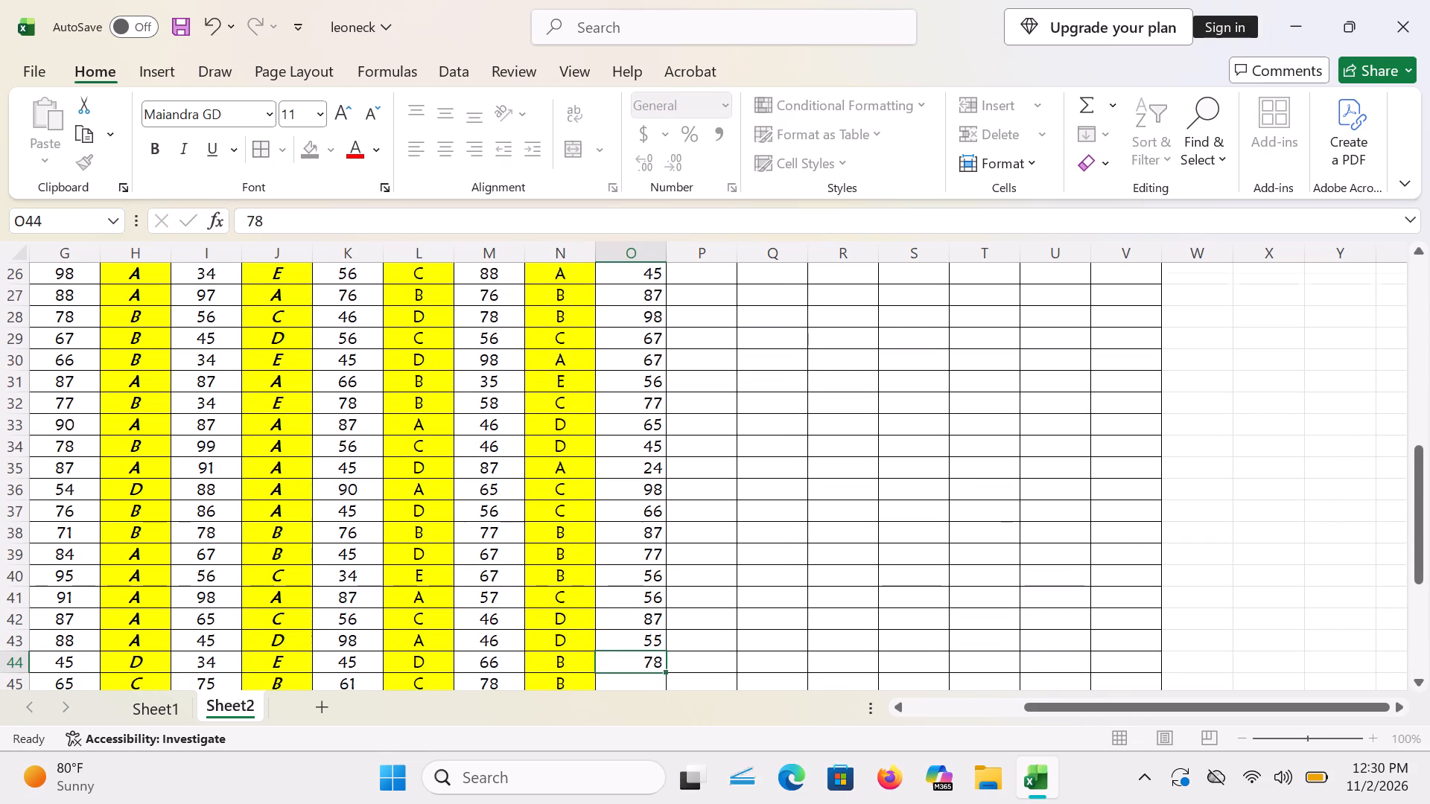
pyautogui.write('67')
pyautogui.press('Down')
pyautogui.write('90')
pyautogui.press('Down')
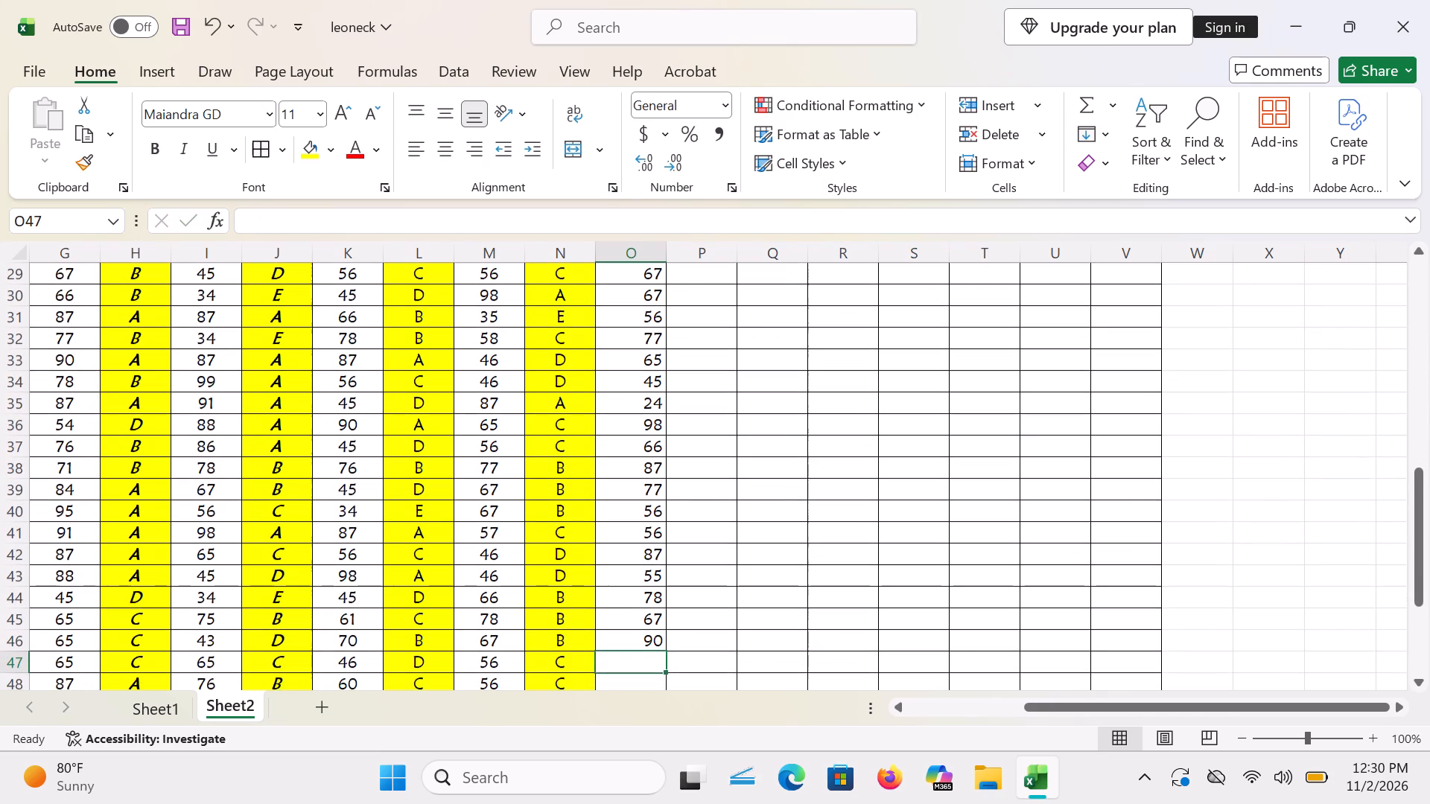
# Enter the HFE190 marks 89, 78, 87, 97 and 67 in cells O47 to O51.
pyautogui.write('89')
pyautogui.press('Down')
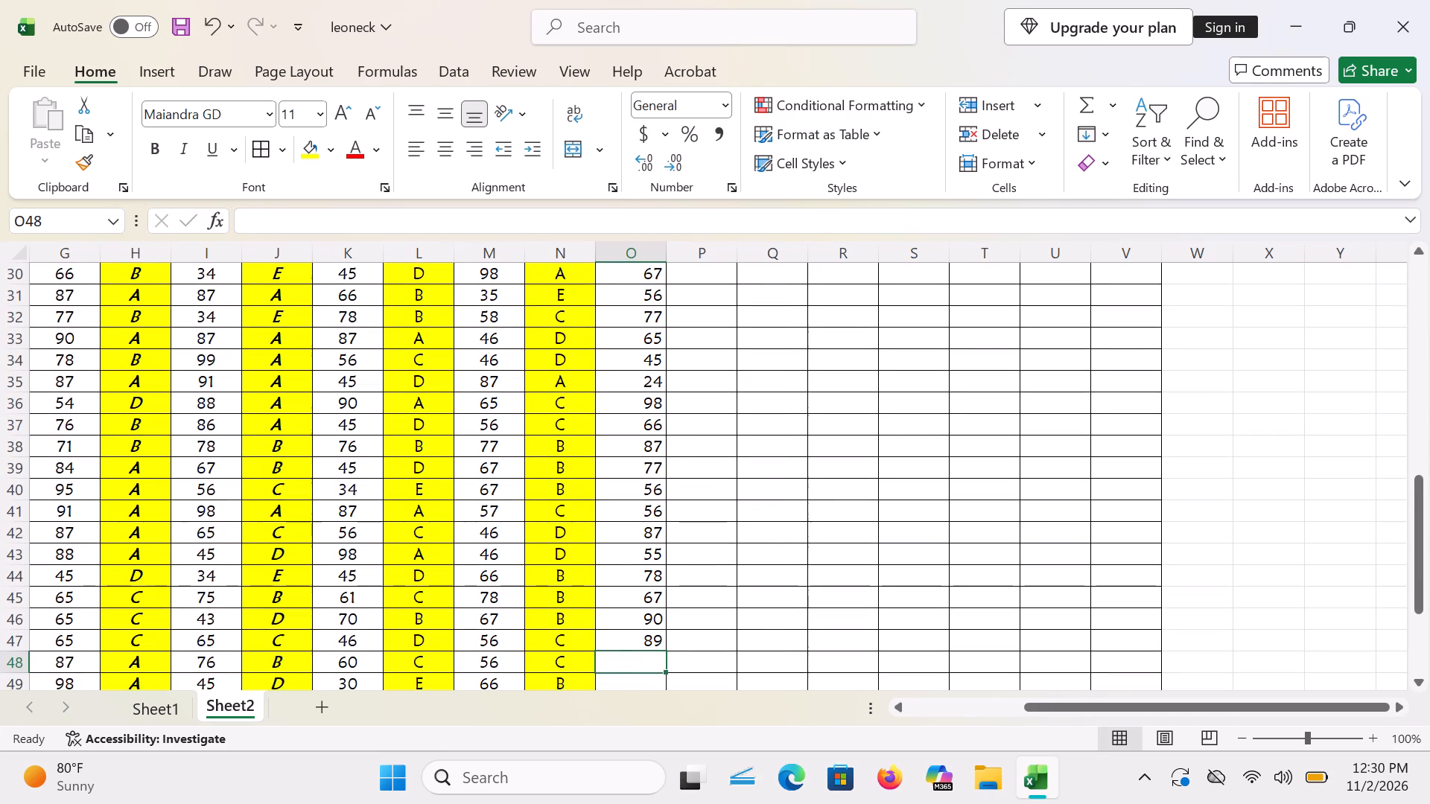
pyautogui.write('78')
pyautogui.press('Down')
pyautogui.write('87')
pyautogui.press('Down')
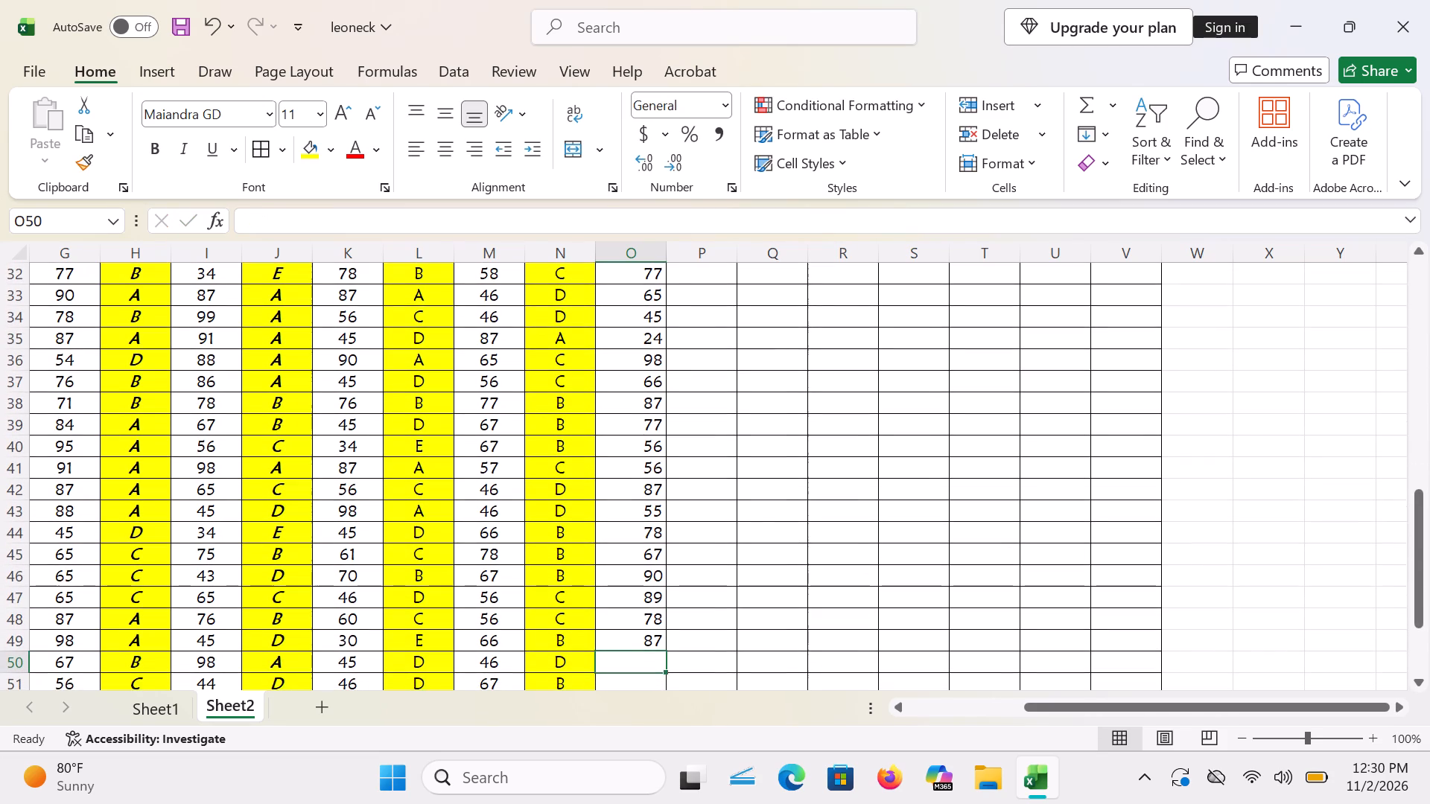
pyautogui.write('97')
pyautogui.press('Down')
pyautogui.write('67')
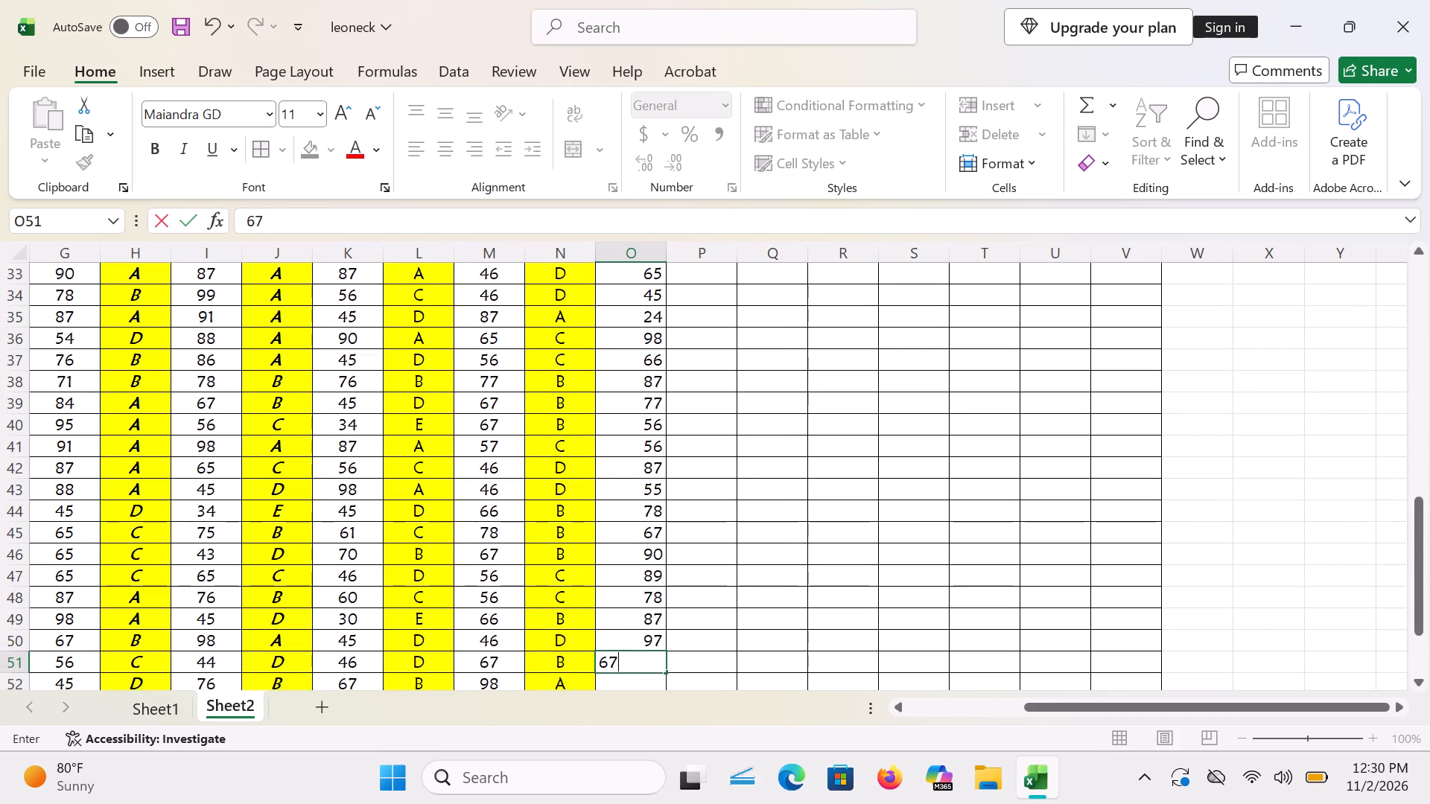
pyautogui.press('Down')
# Enter the HFE190 marks 77, 66, 77, 78 and 97 in cells O52 to O56.
pyautogui.write('77')
pyautogui.press('Down')
pyautogui.write('66')
pyautogui.press('Down')
pyautogui.write('77')
pyautogui.press('Down')
pyautogui.write('78')
pyautogui.press('Down')
pyautogui.write('97')
pyautogui.press('Down')
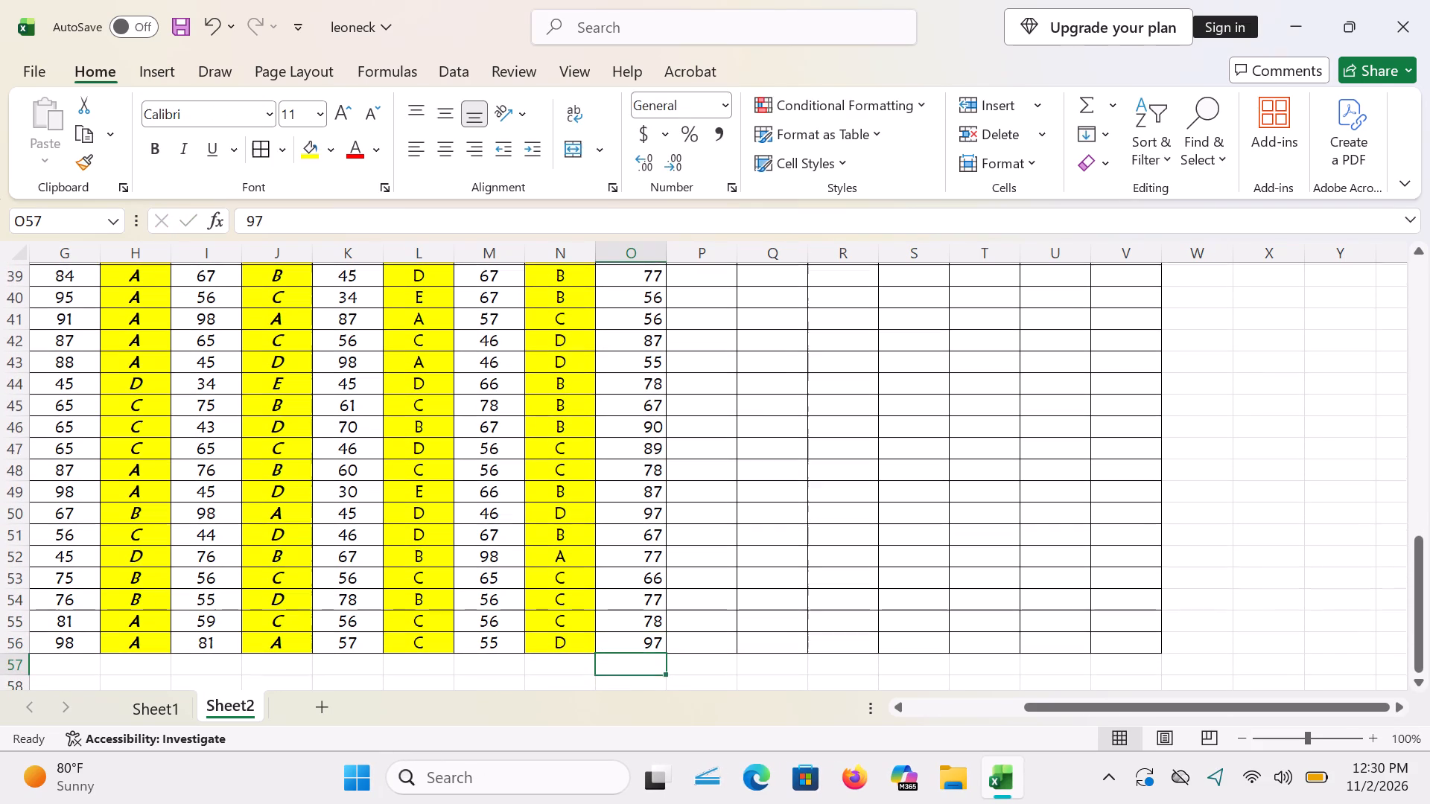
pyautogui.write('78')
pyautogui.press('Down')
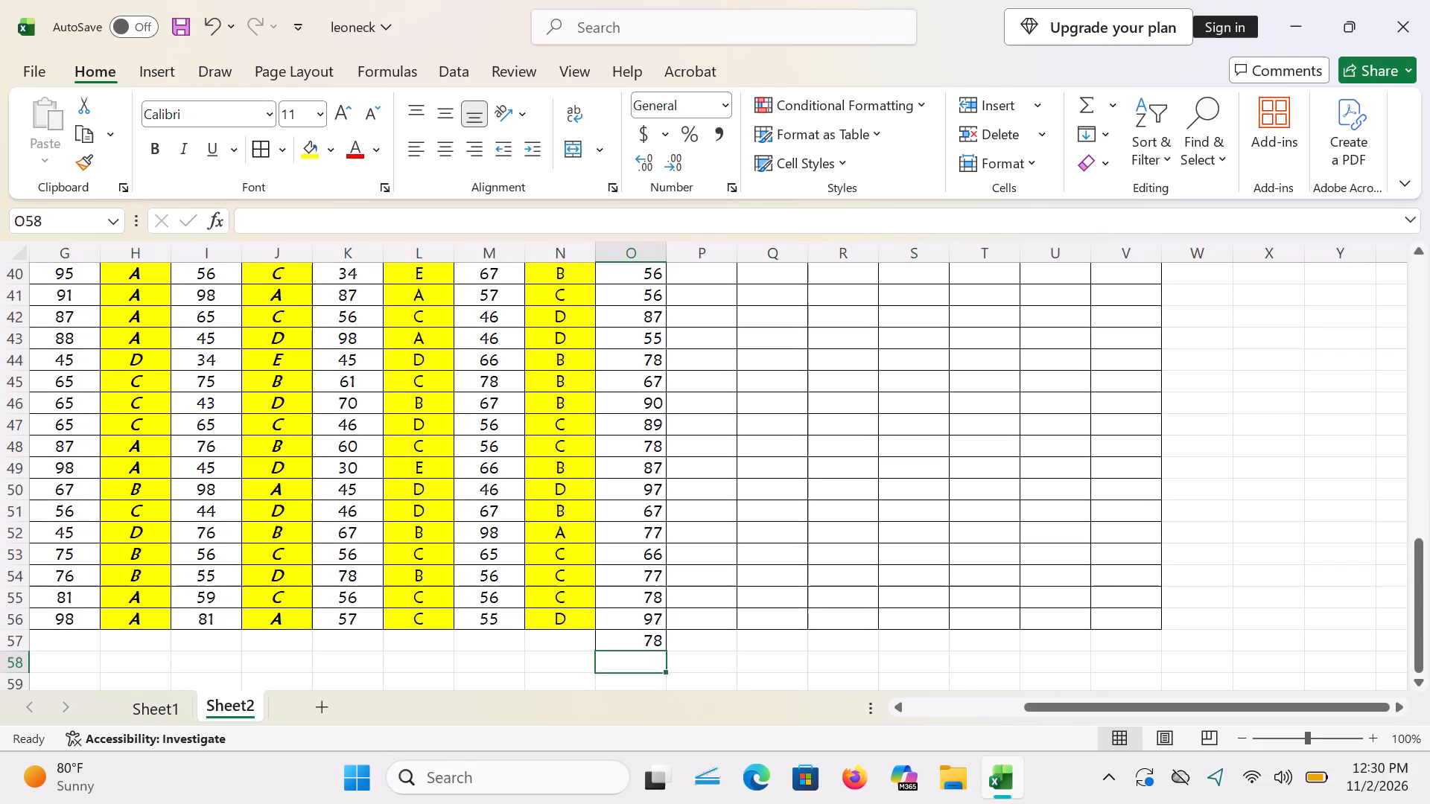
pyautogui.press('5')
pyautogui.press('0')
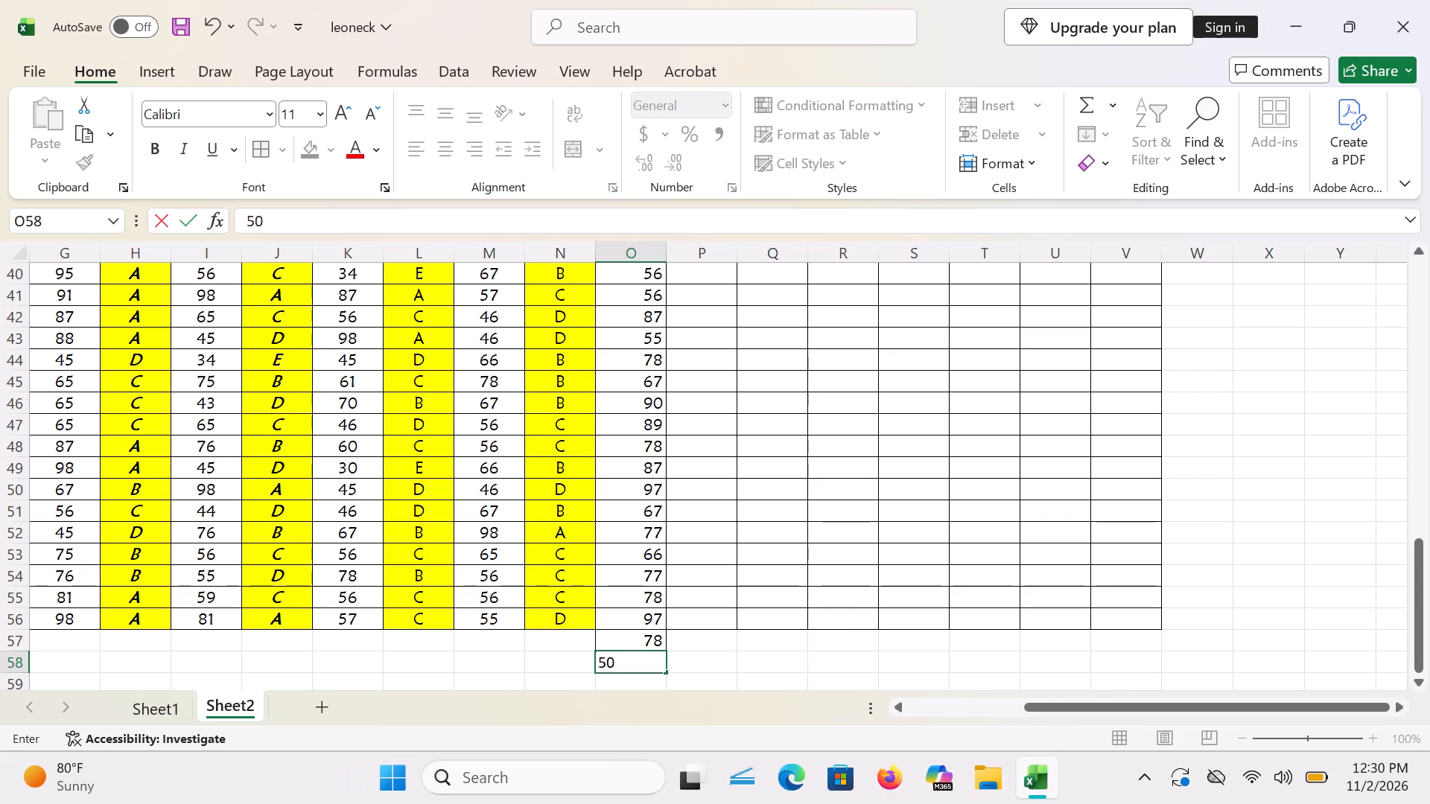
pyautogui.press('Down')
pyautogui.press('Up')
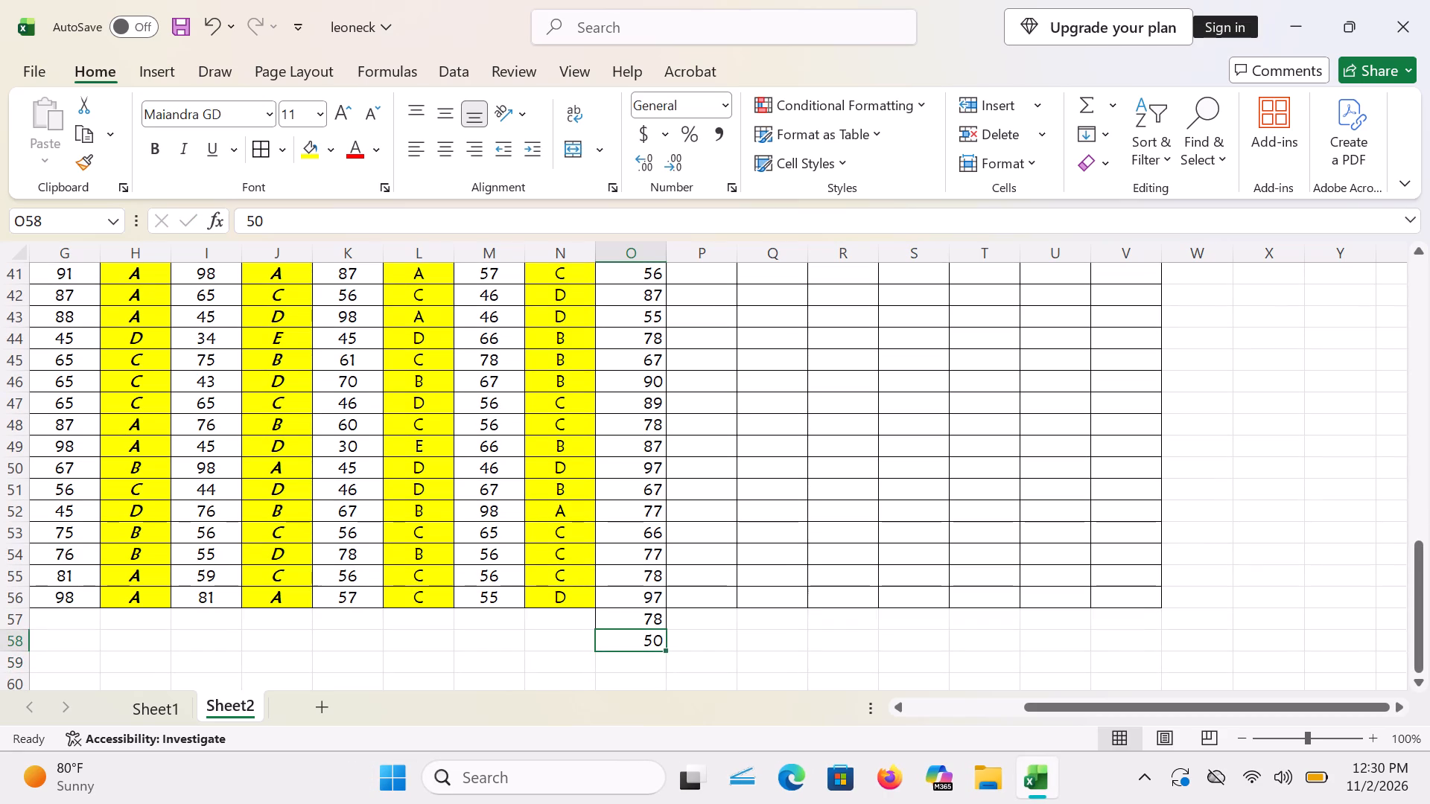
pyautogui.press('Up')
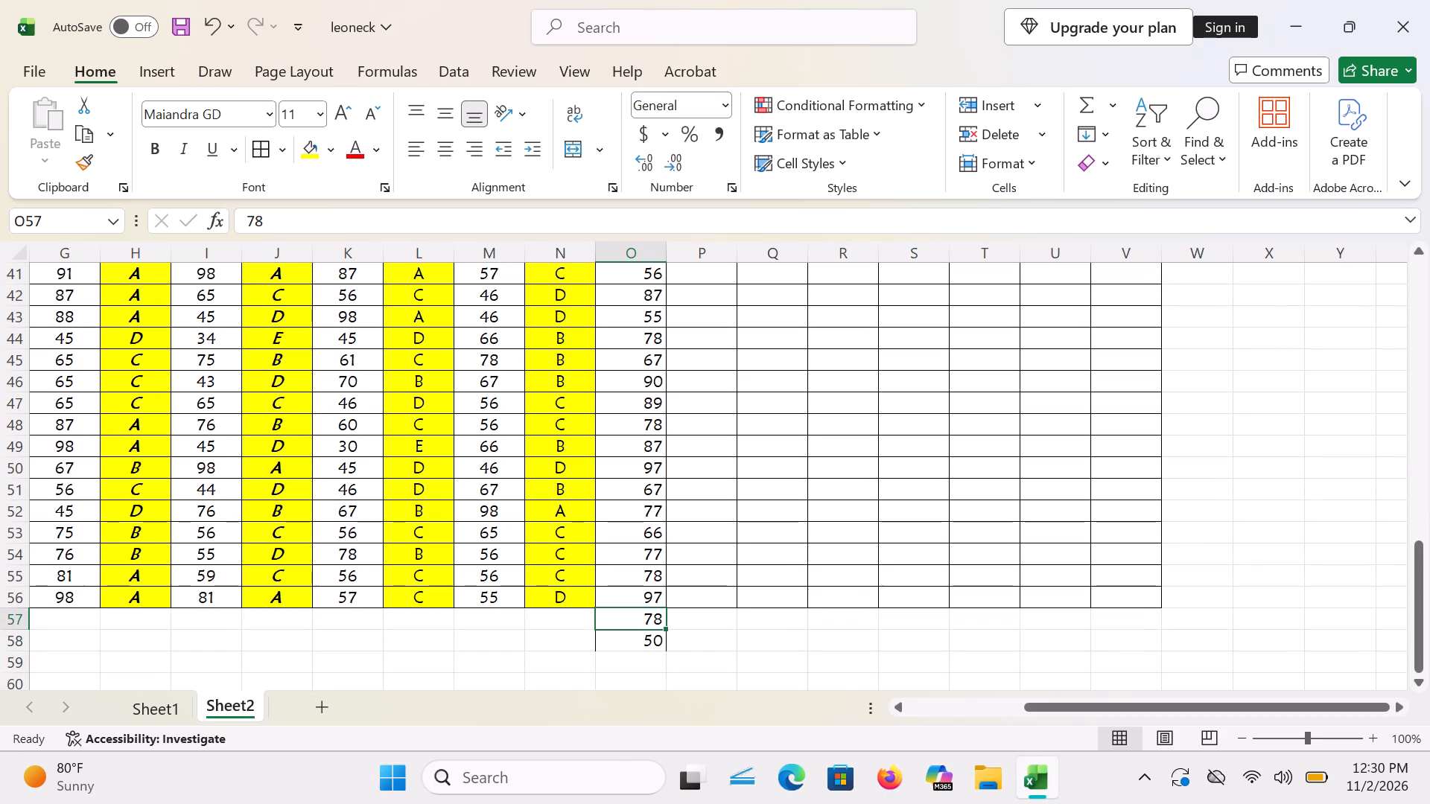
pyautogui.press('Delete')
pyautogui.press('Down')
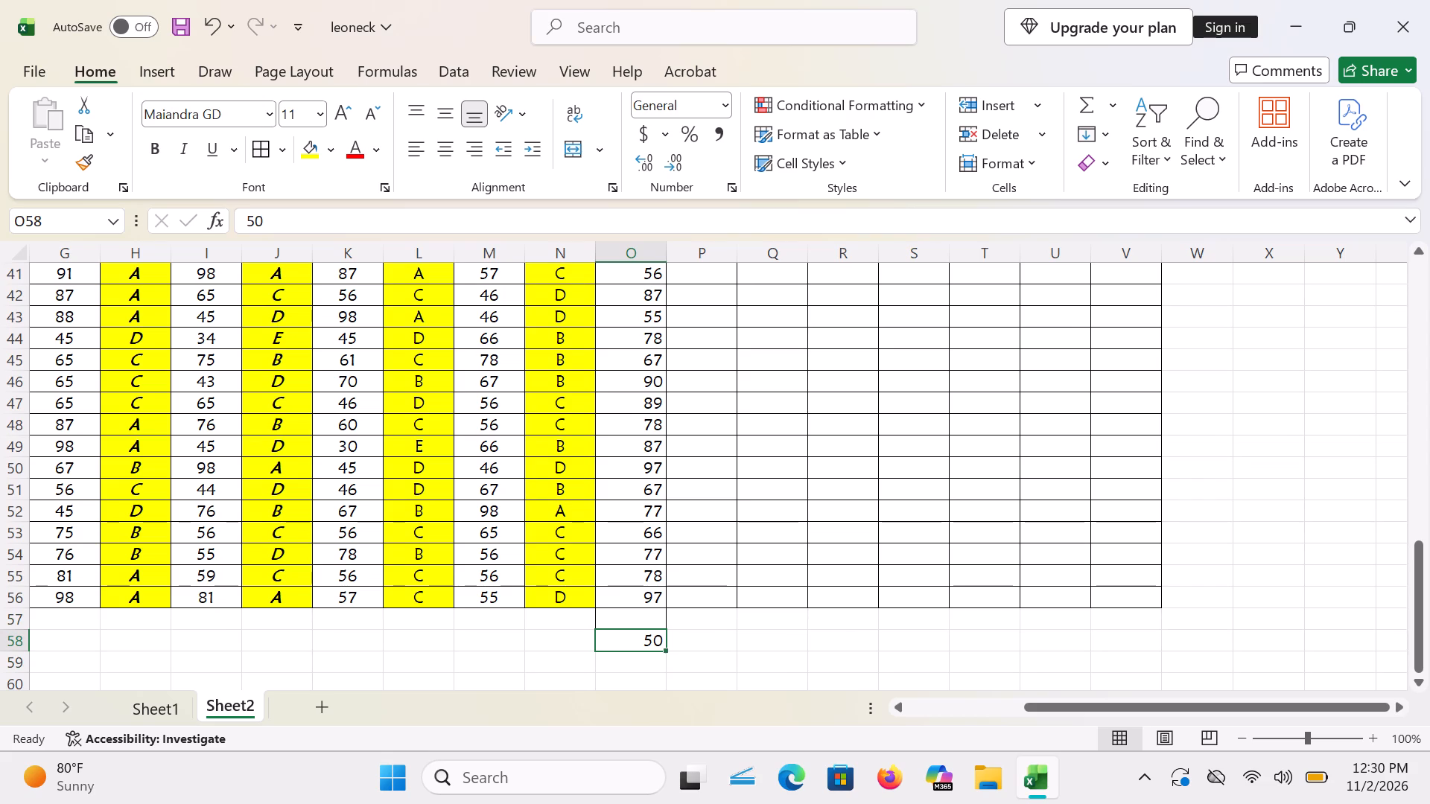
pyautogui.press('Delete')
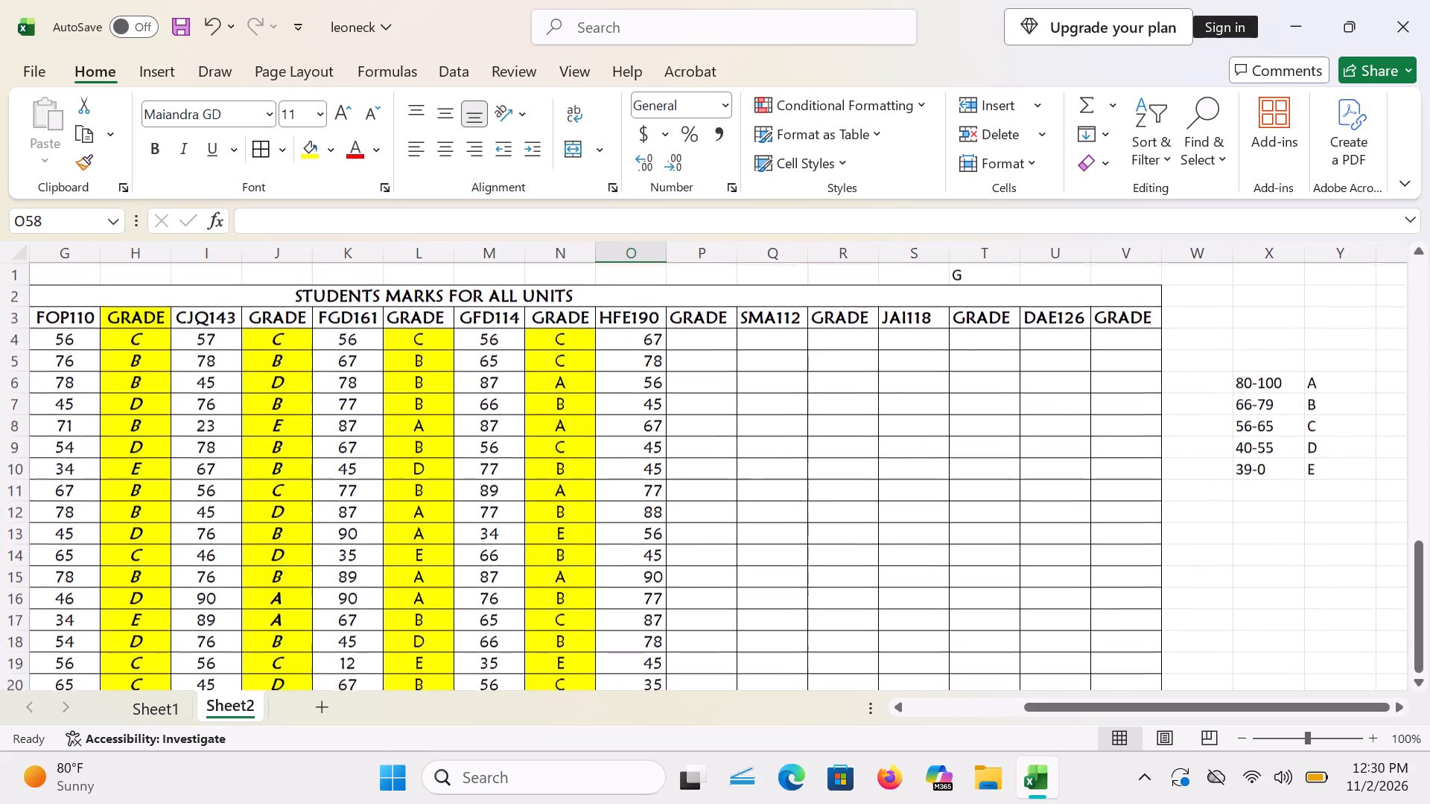
# Center the contents of the HFE190 column O horizontally.
pyautogui.click(638, 251)
pyautogui.moveTo(638, 251); pyautogui.dragTo(683, 309)
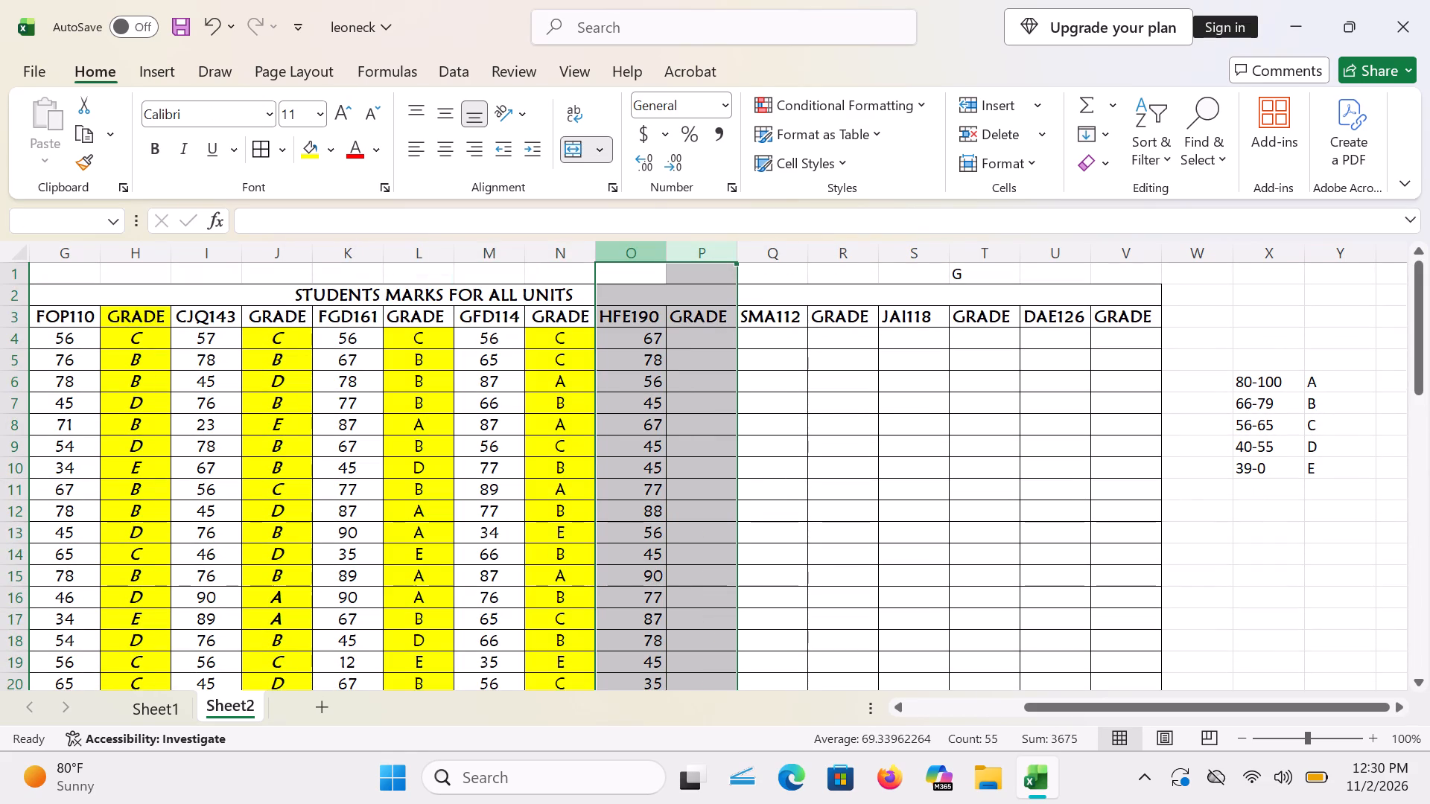
pyautogui.click(711, 389)
pyautogui.click(632, 258)
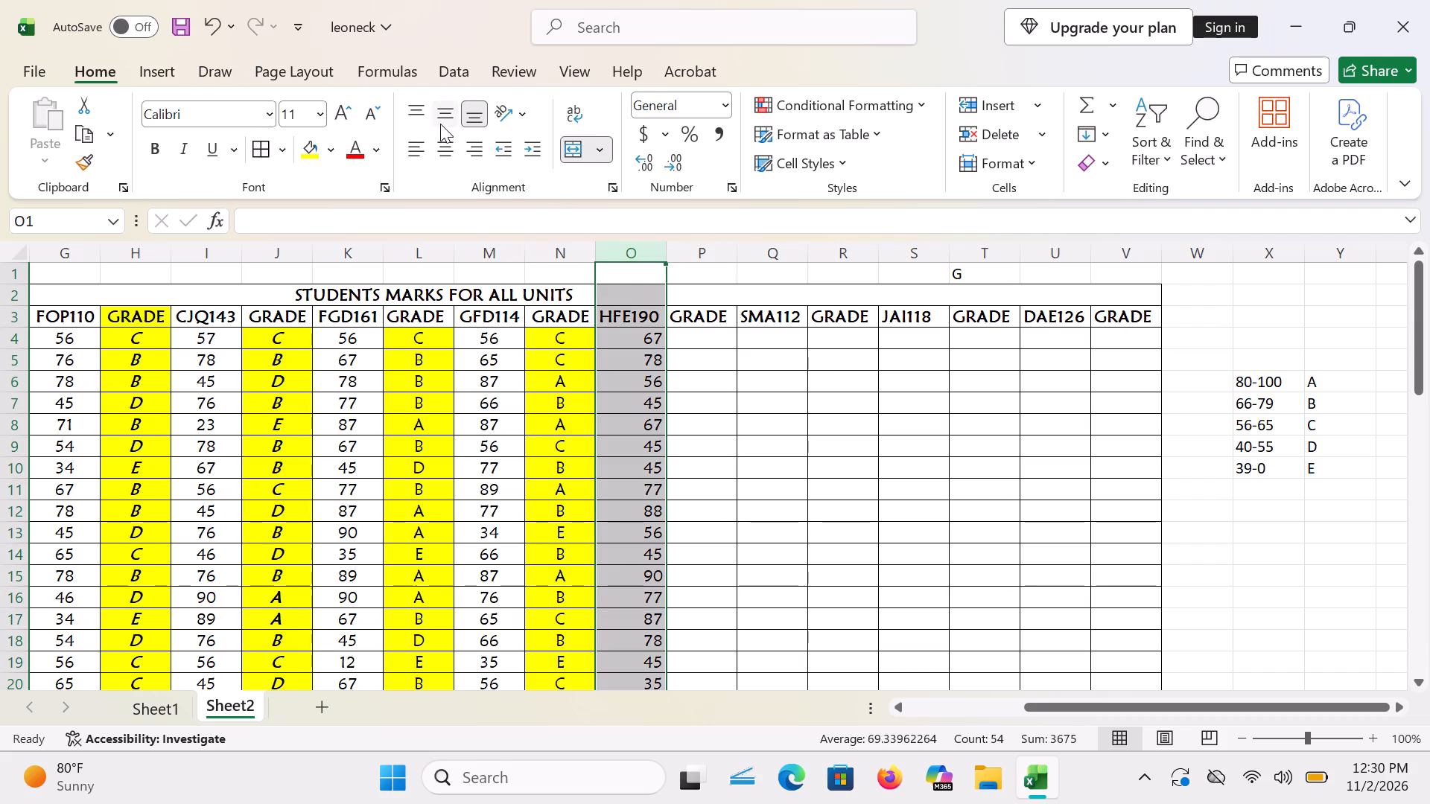
pyautogui.click(444, 146)
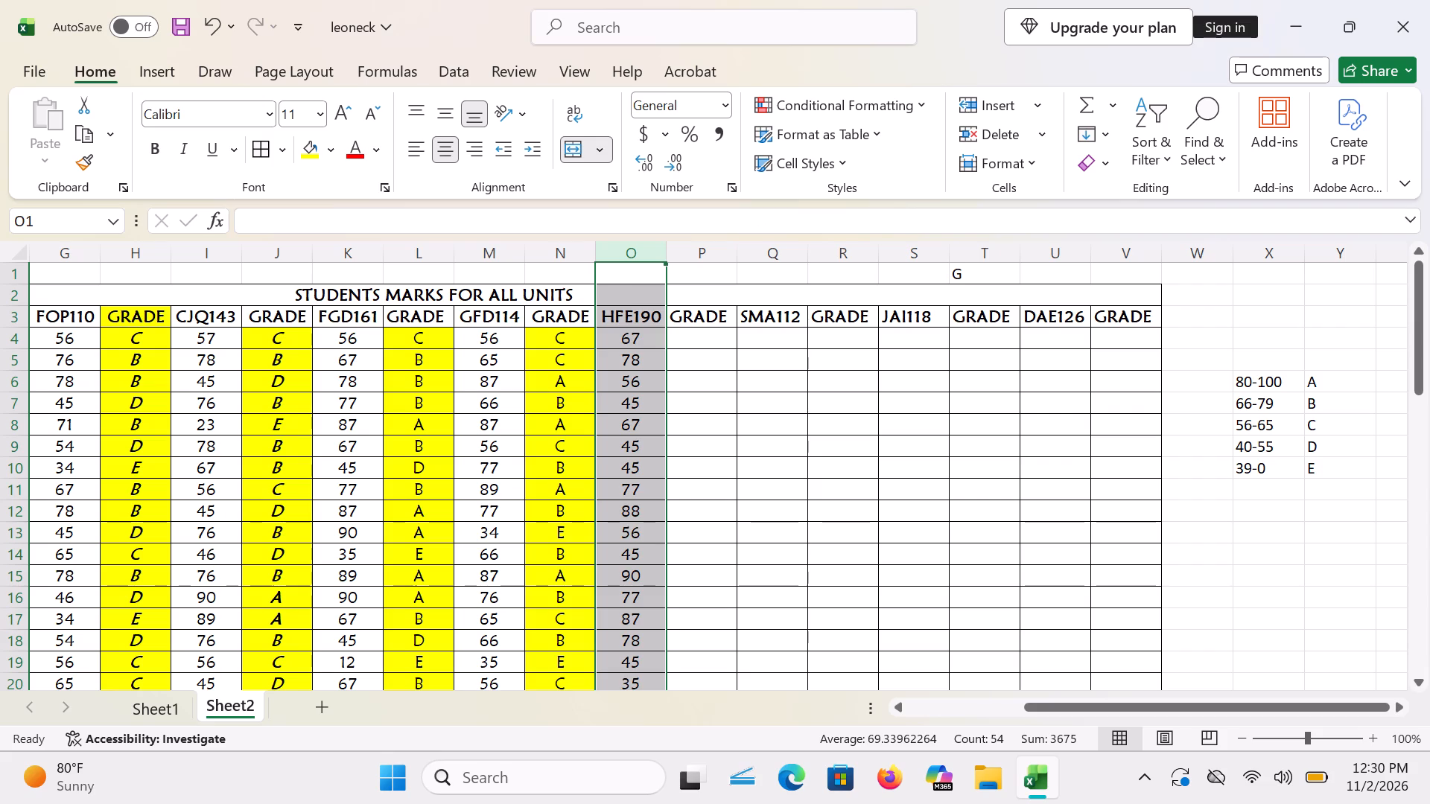
# Start the HFE190 grade formula in P4 with an IF that returns "A" when O4>=80.
pyautogui.click(715, 335)
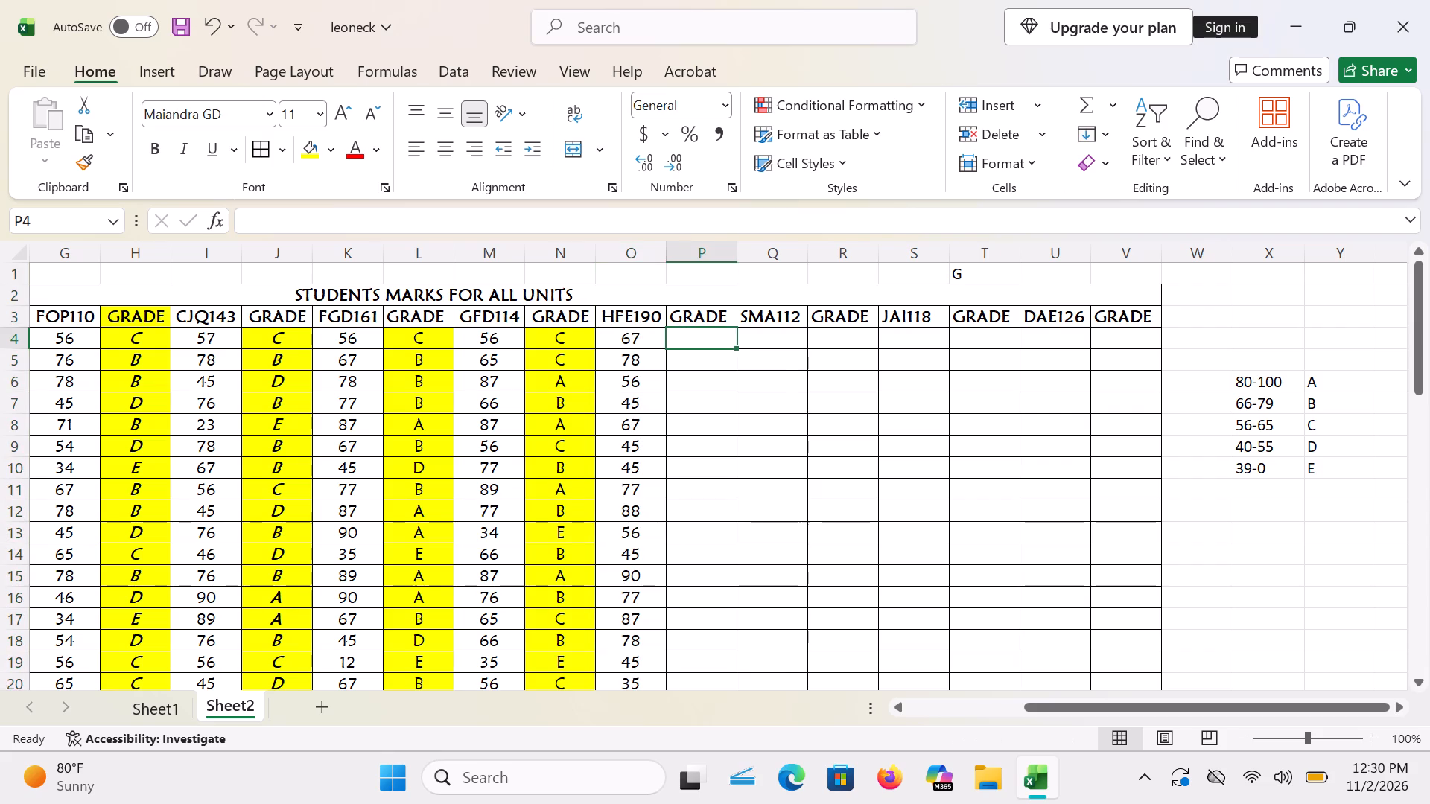
pyautogui.press('=')
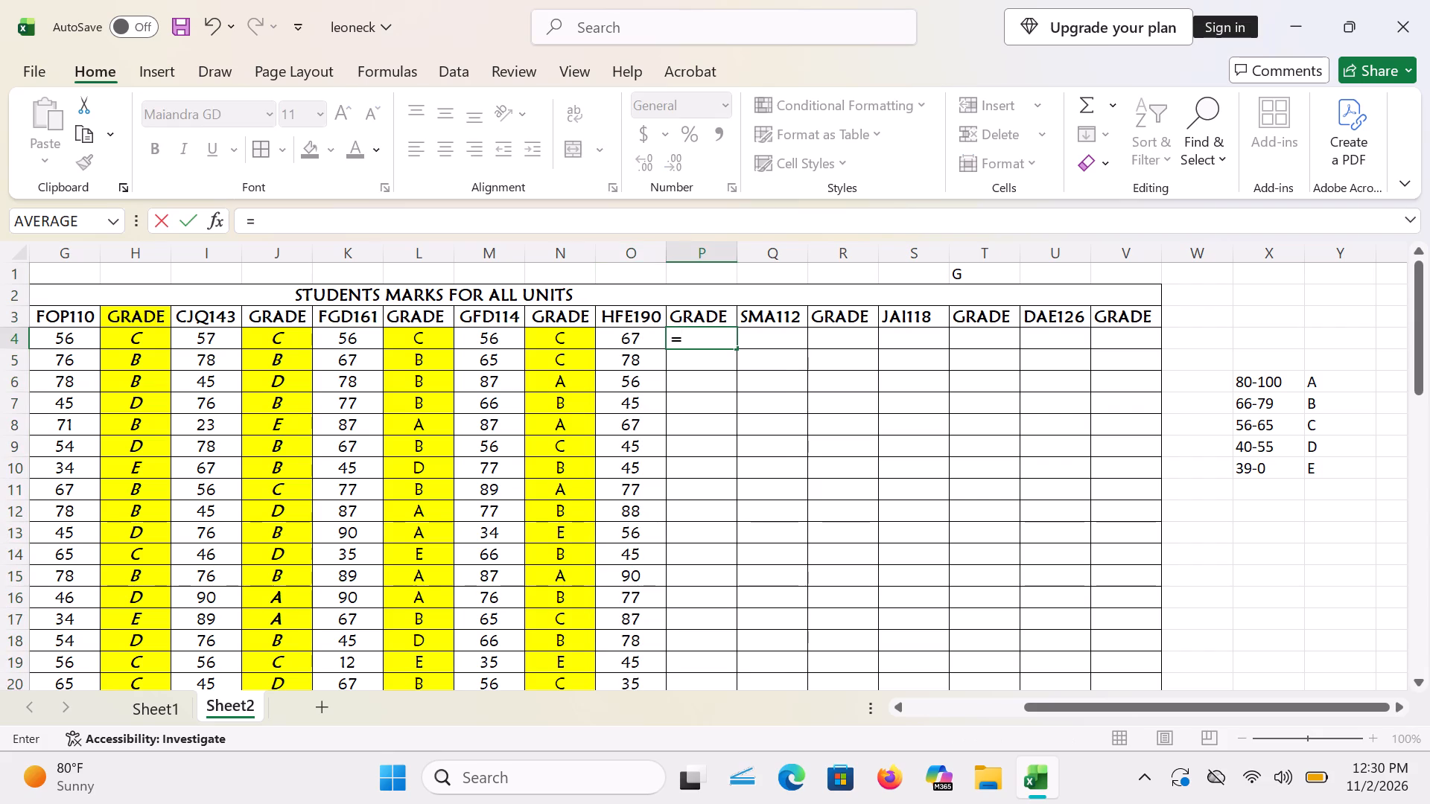
pyautogui.click(636, 339)
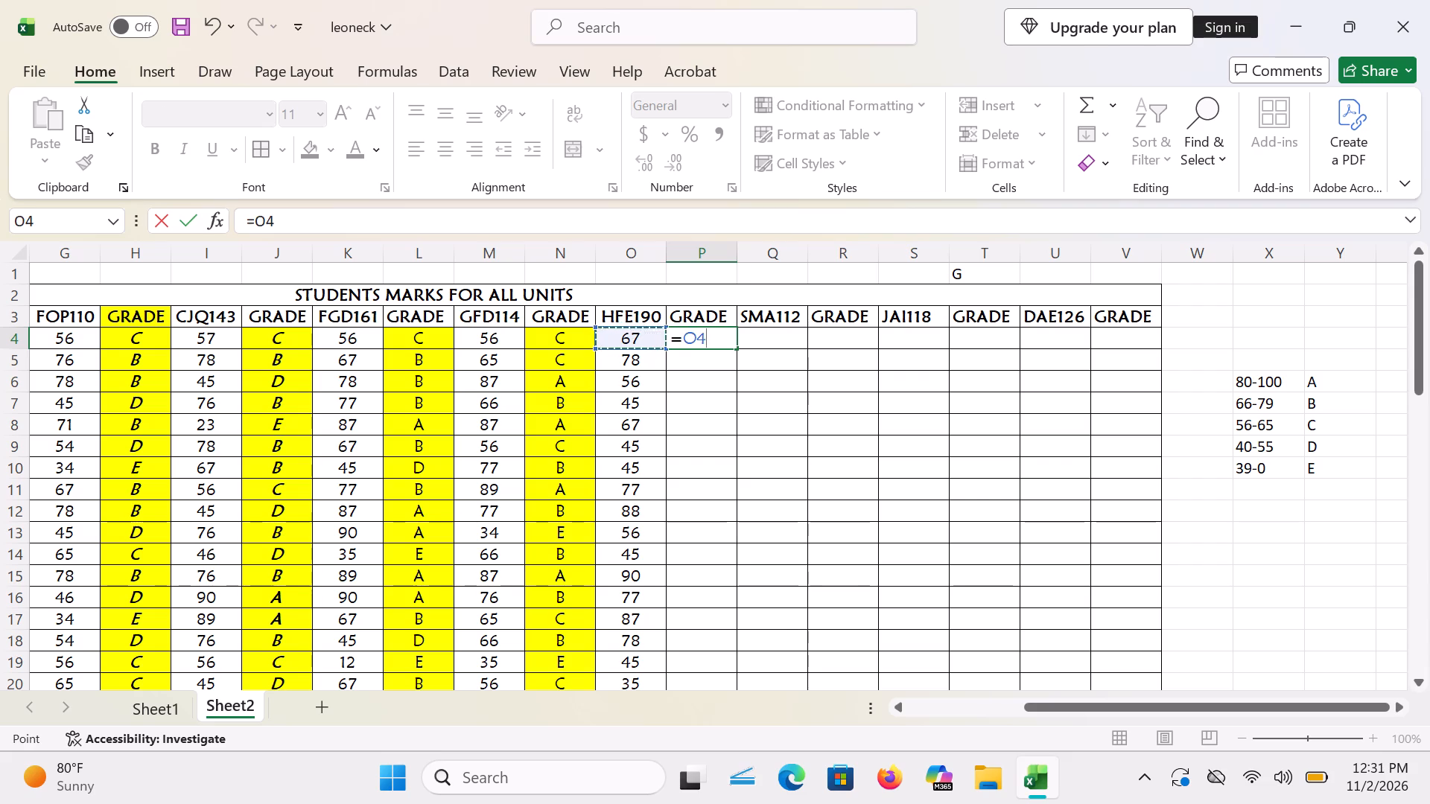
pyautogui.press('BackSpace')
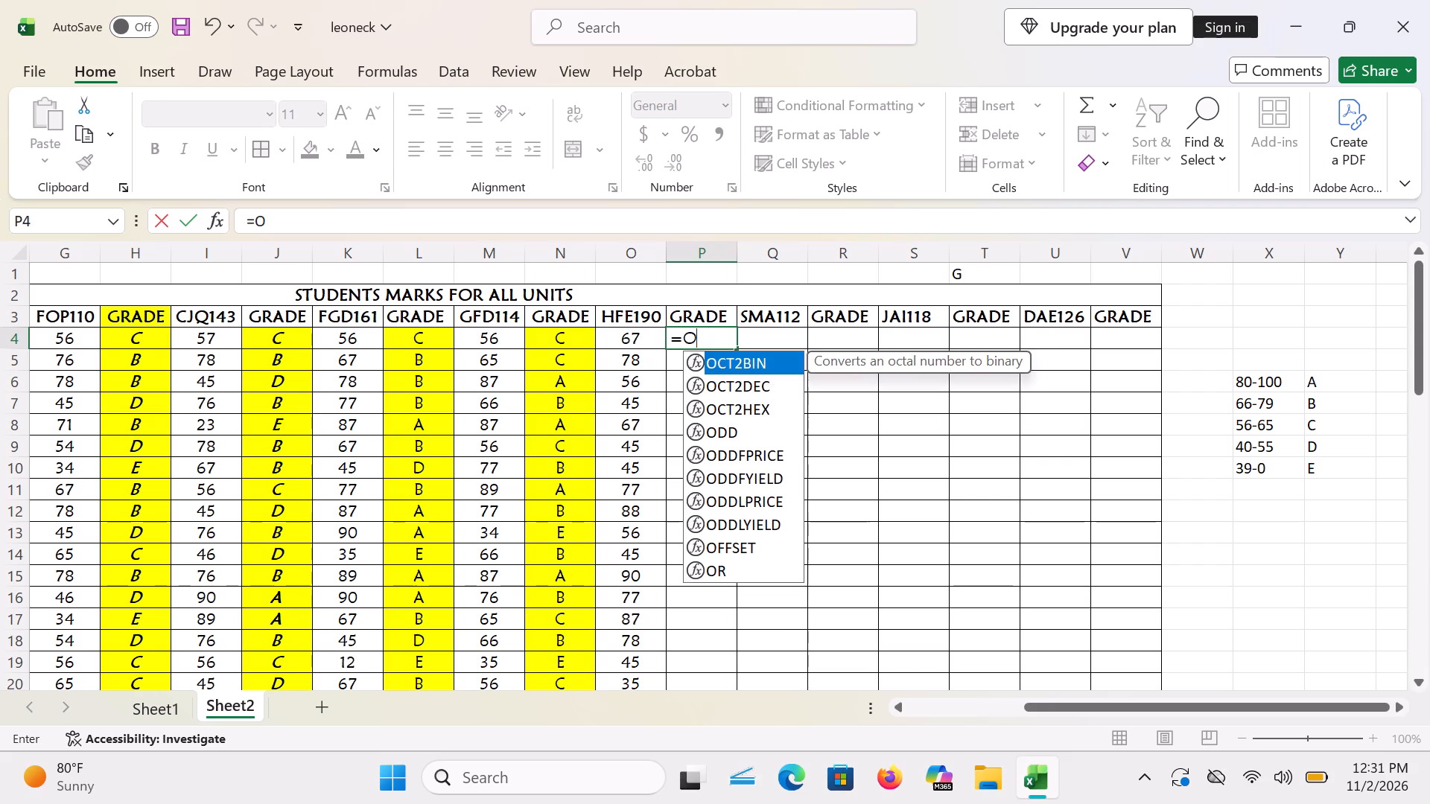
pyautogui.press('BackSpace')
pyautogui.write('IF')
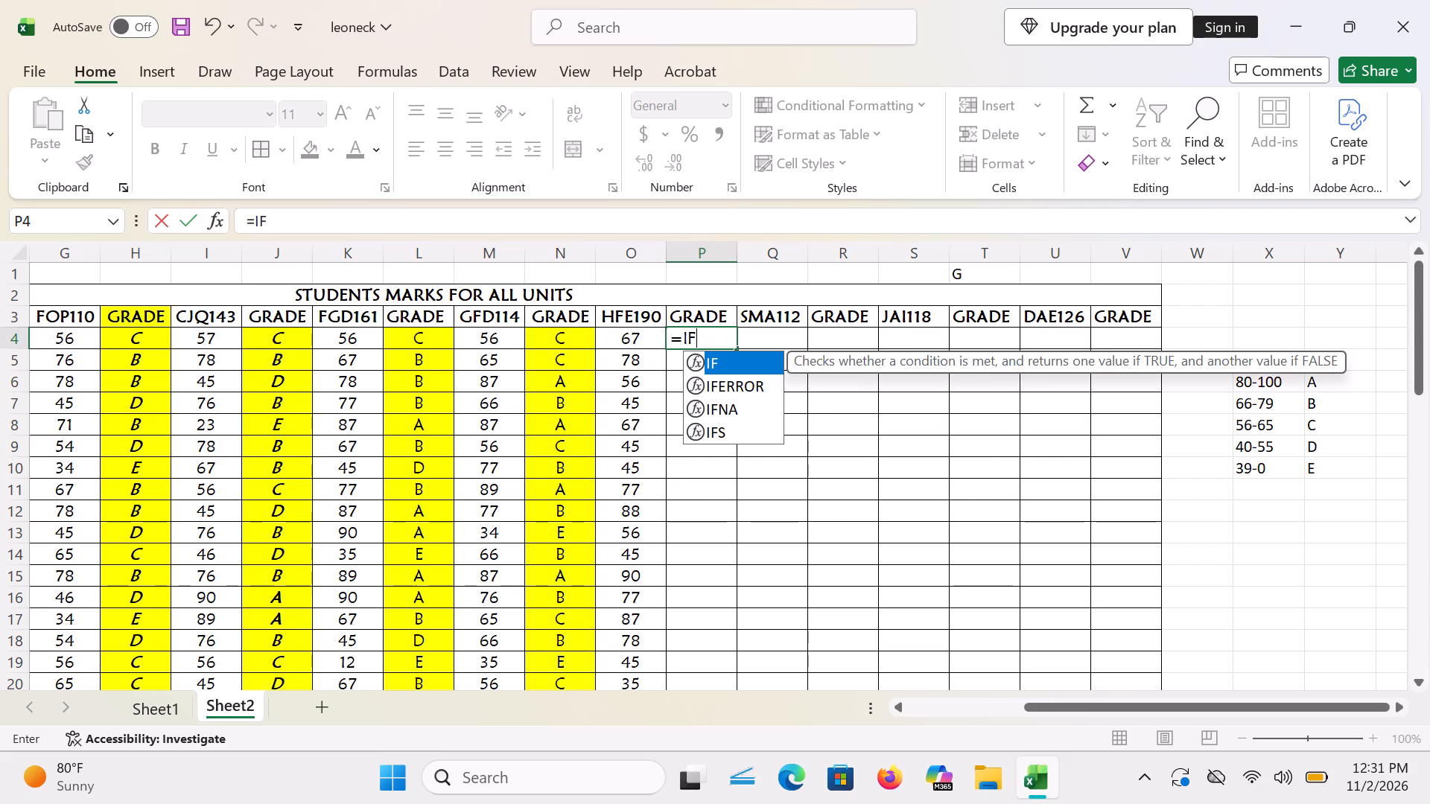
pyautogui.doubleClick(744, 369)
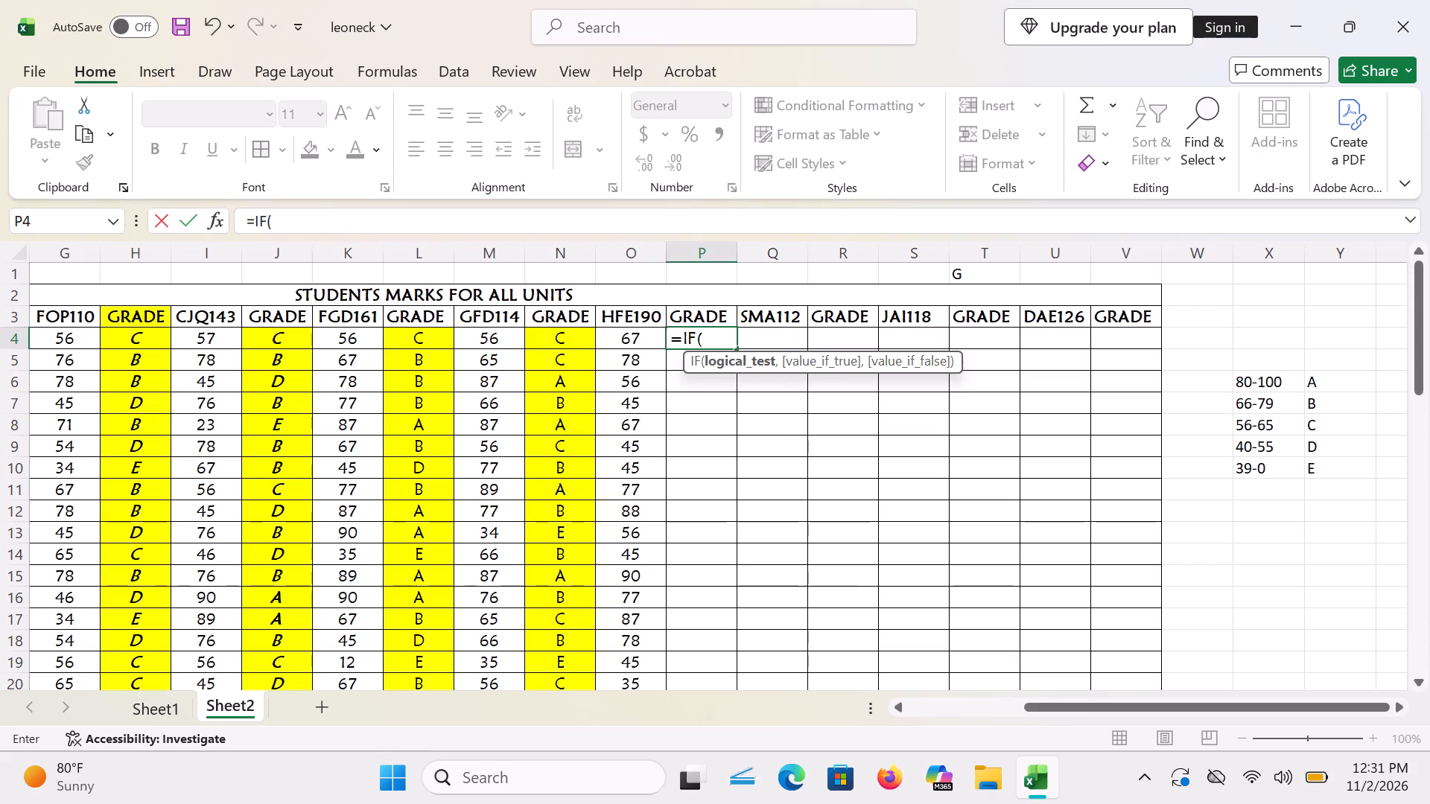
pyautogui.click(621, 348)
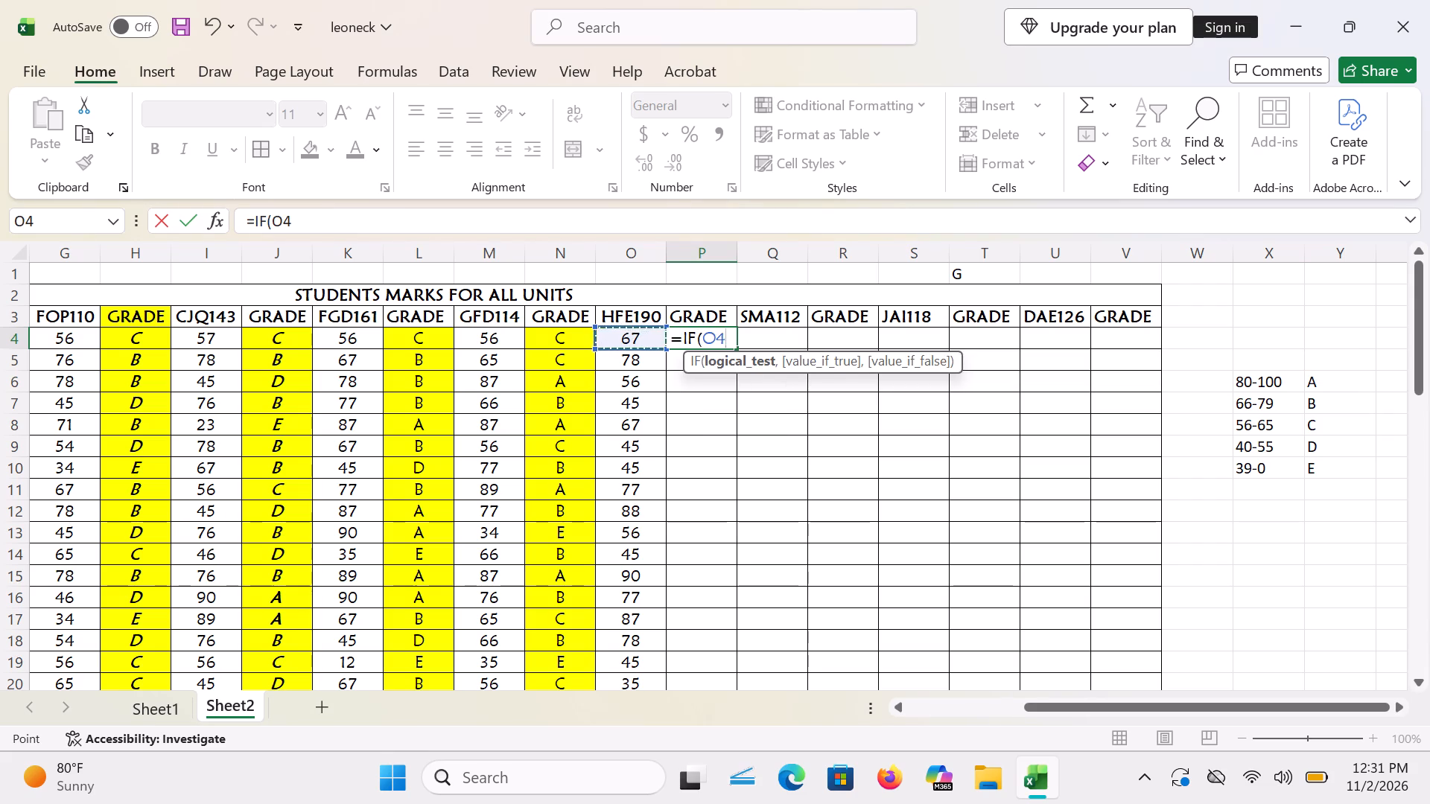
pyautogui.press('.')
pyautogui.press('BackSpace')
pyautogui.hotkey('shift', '?')
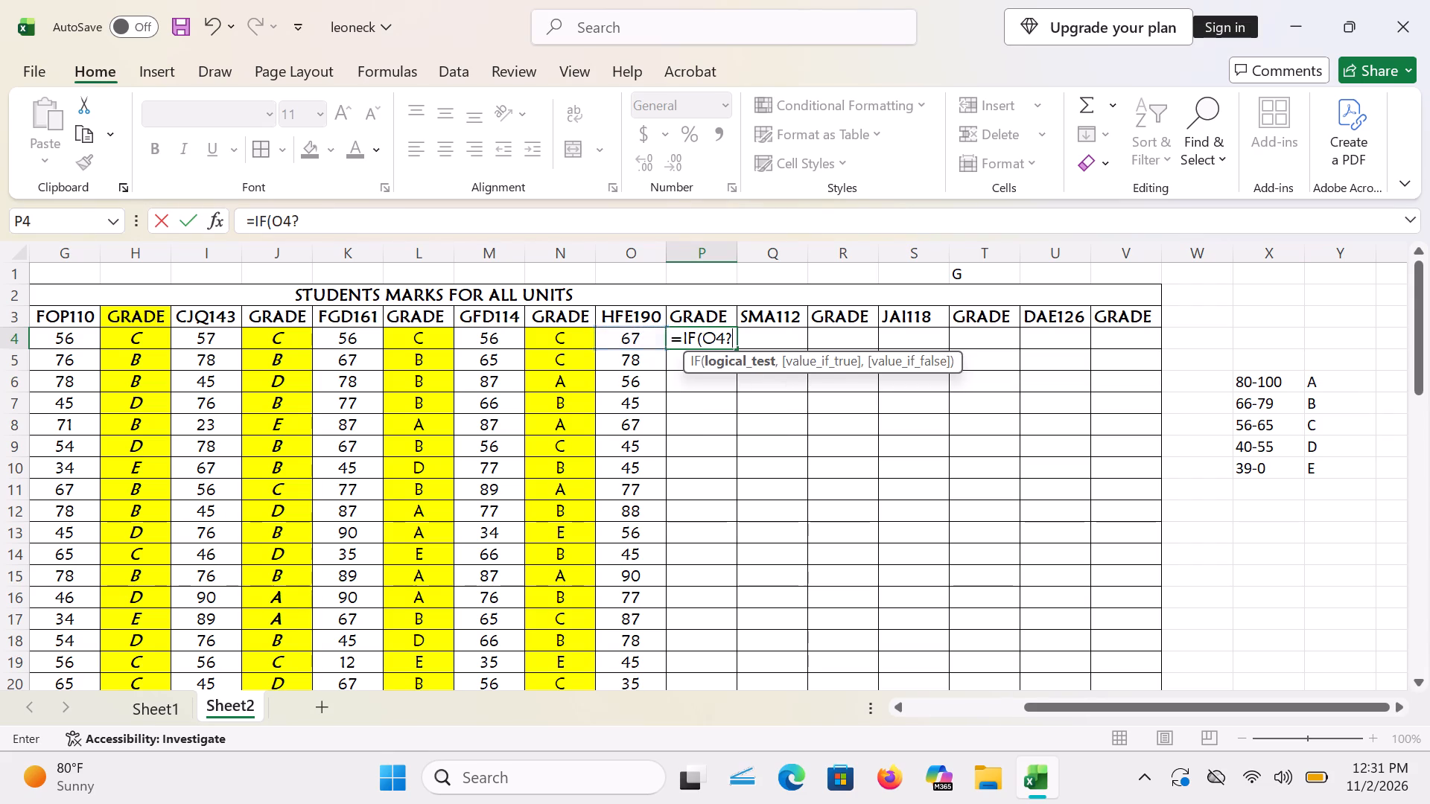
pyautogui.press('BackSpace')
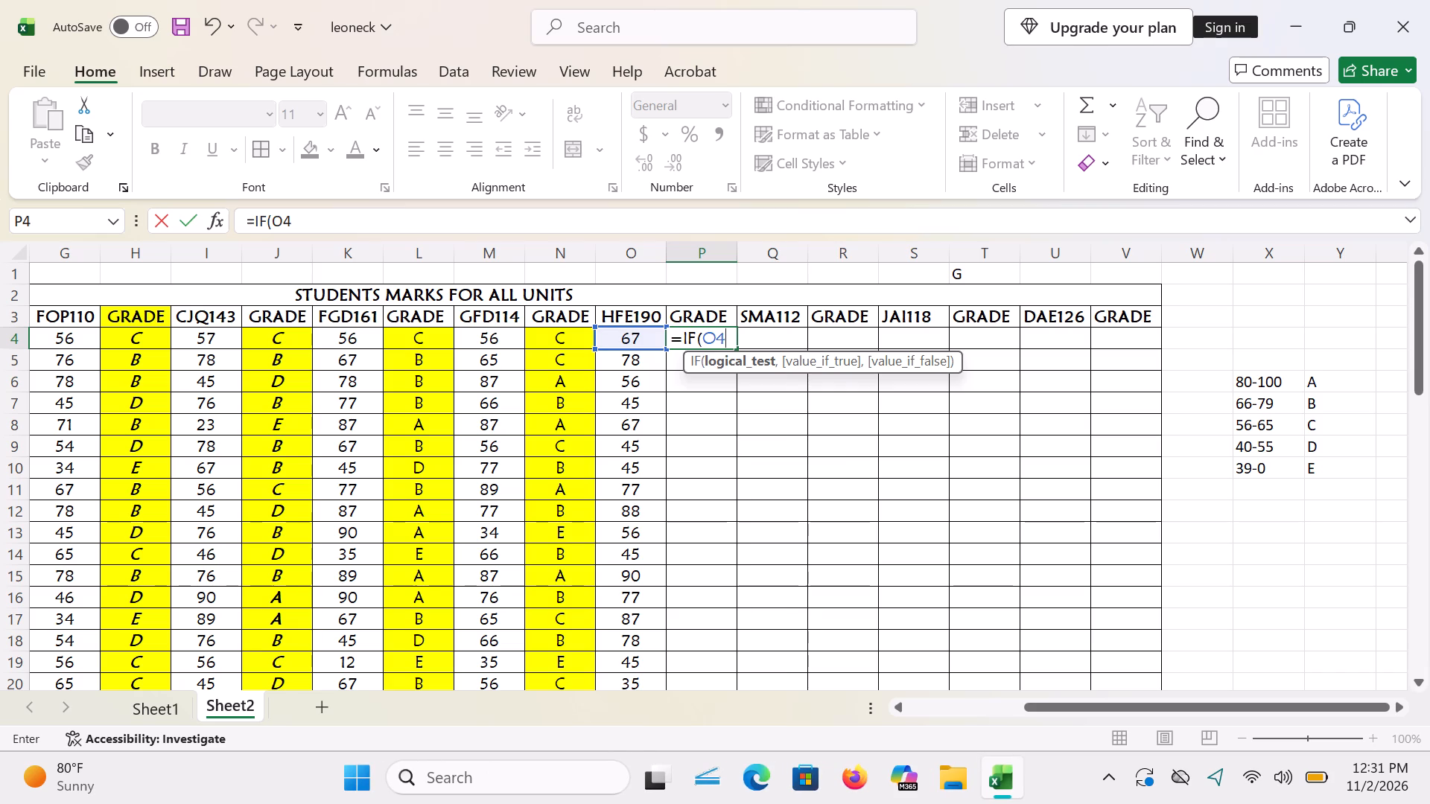
pyautogui.hotkey('shift', '>')
pyautogui.press('=')
pyautogui.write('80')
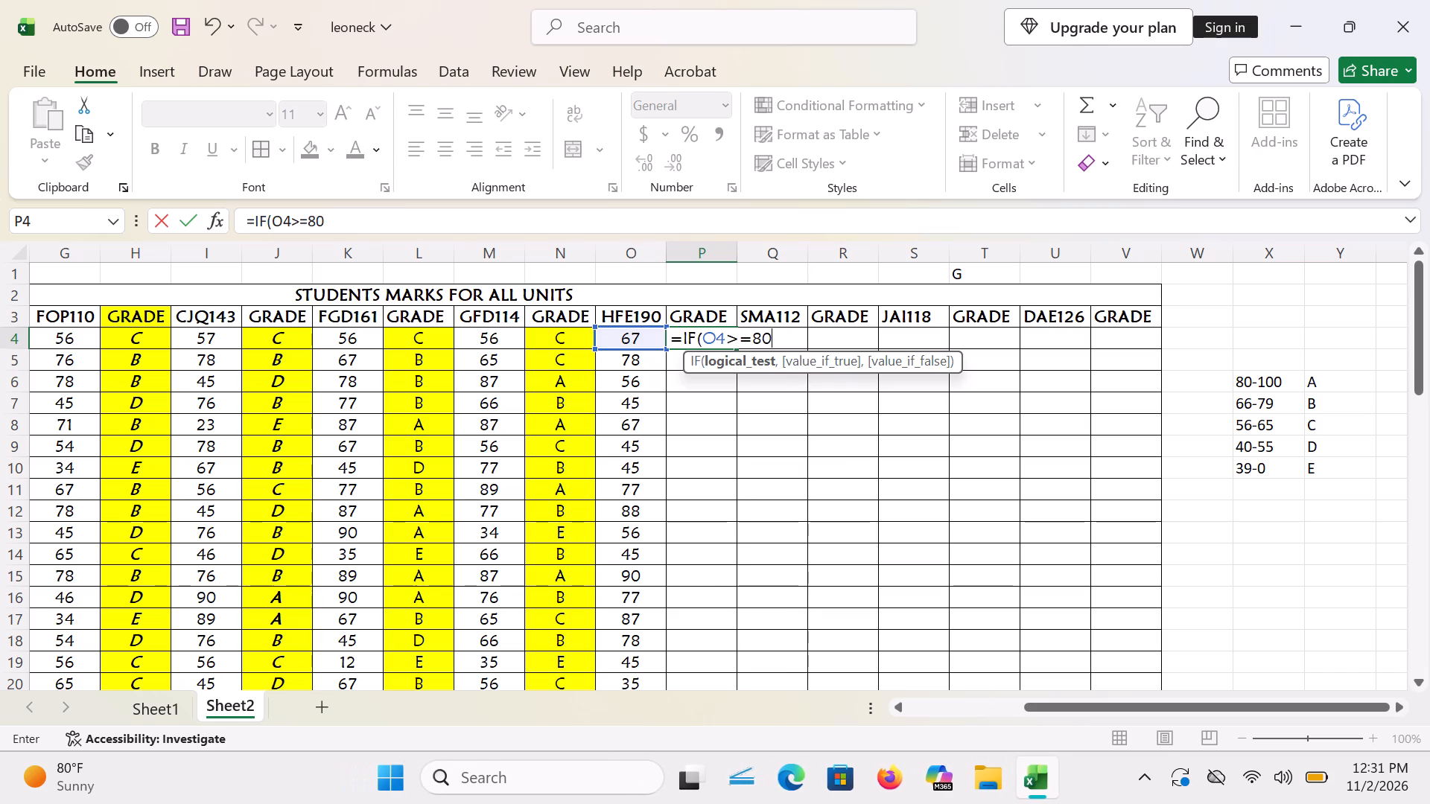
pyautogui.press('.')
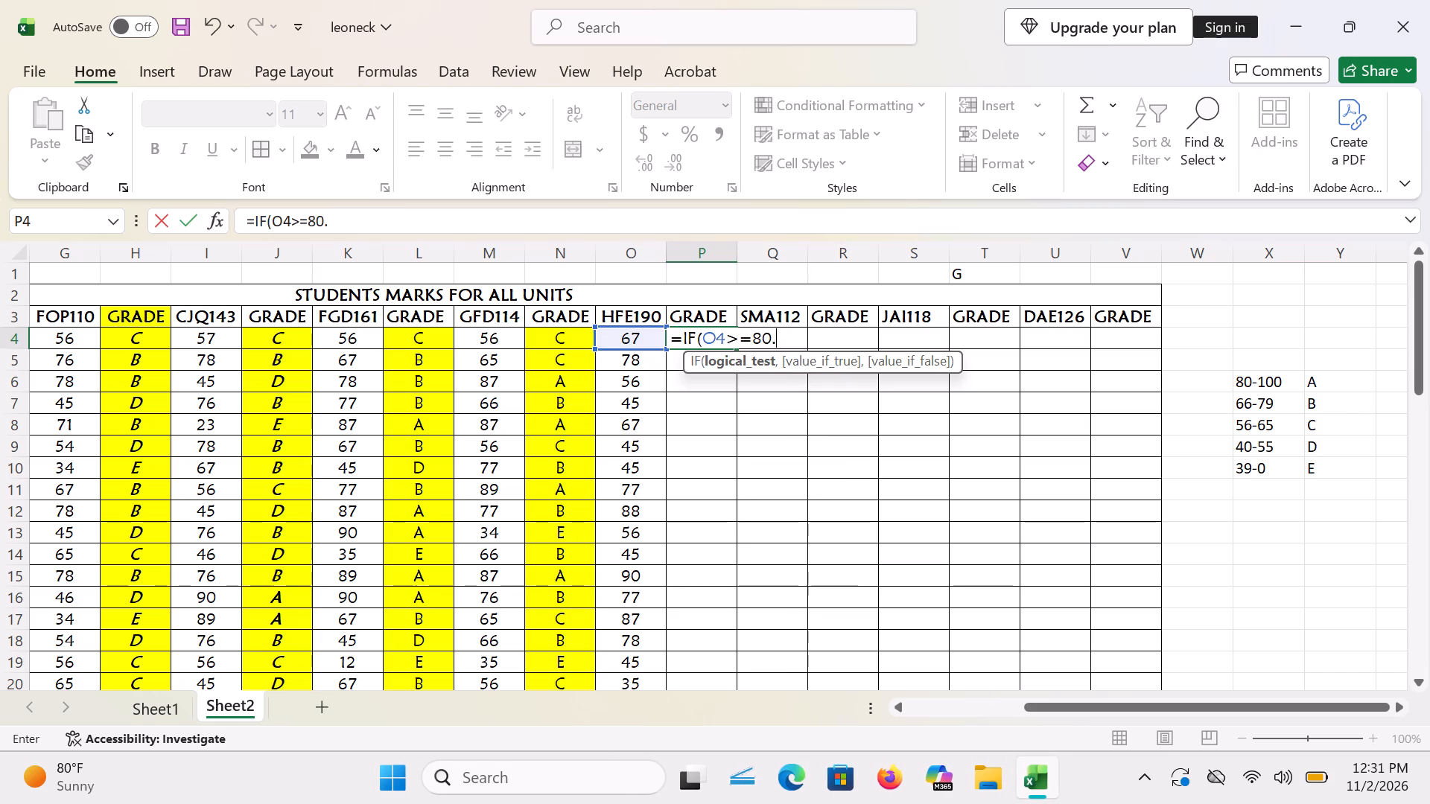
pyautogui.press('a')
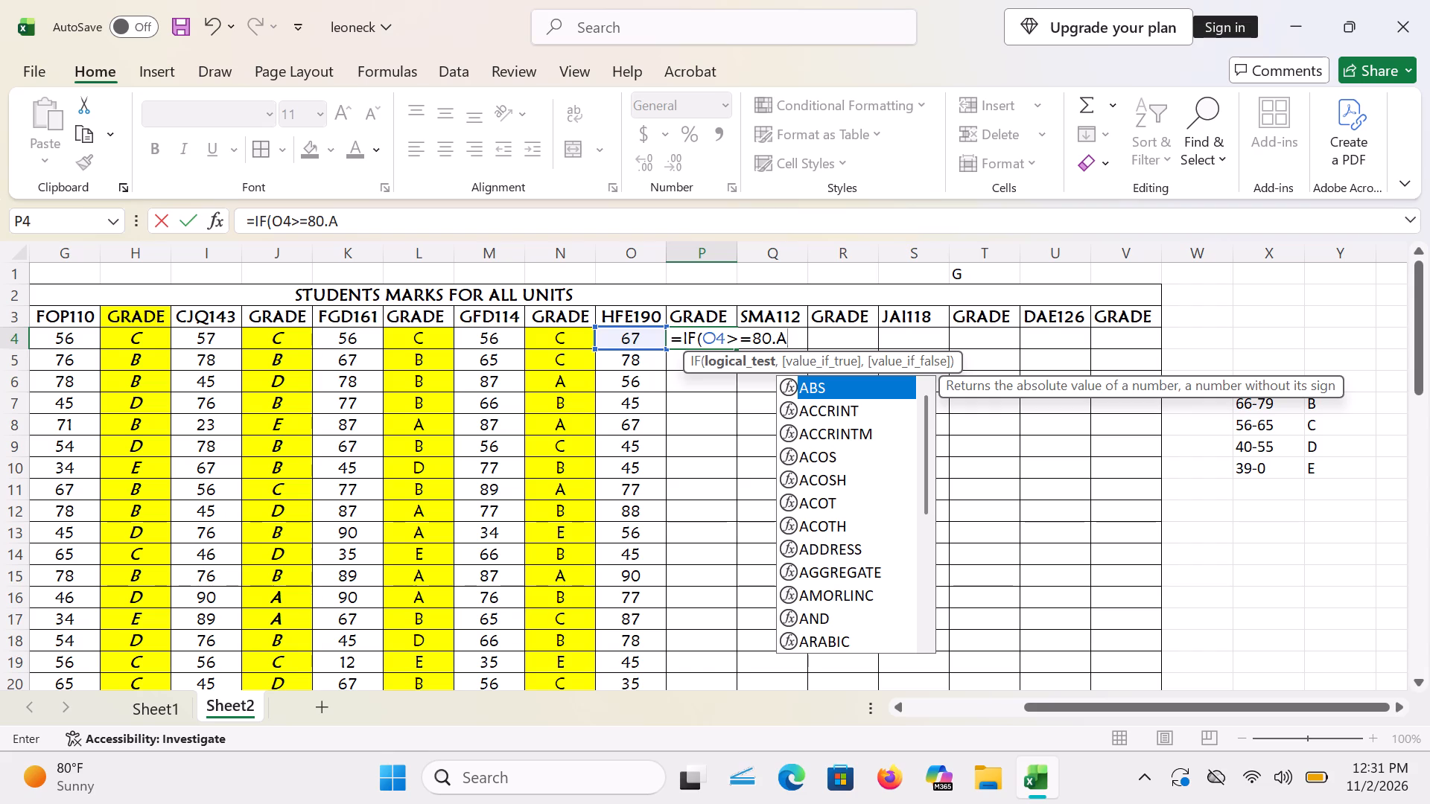
pyautogui.press('BackSpace')
pyautogui.press('BackSpace')
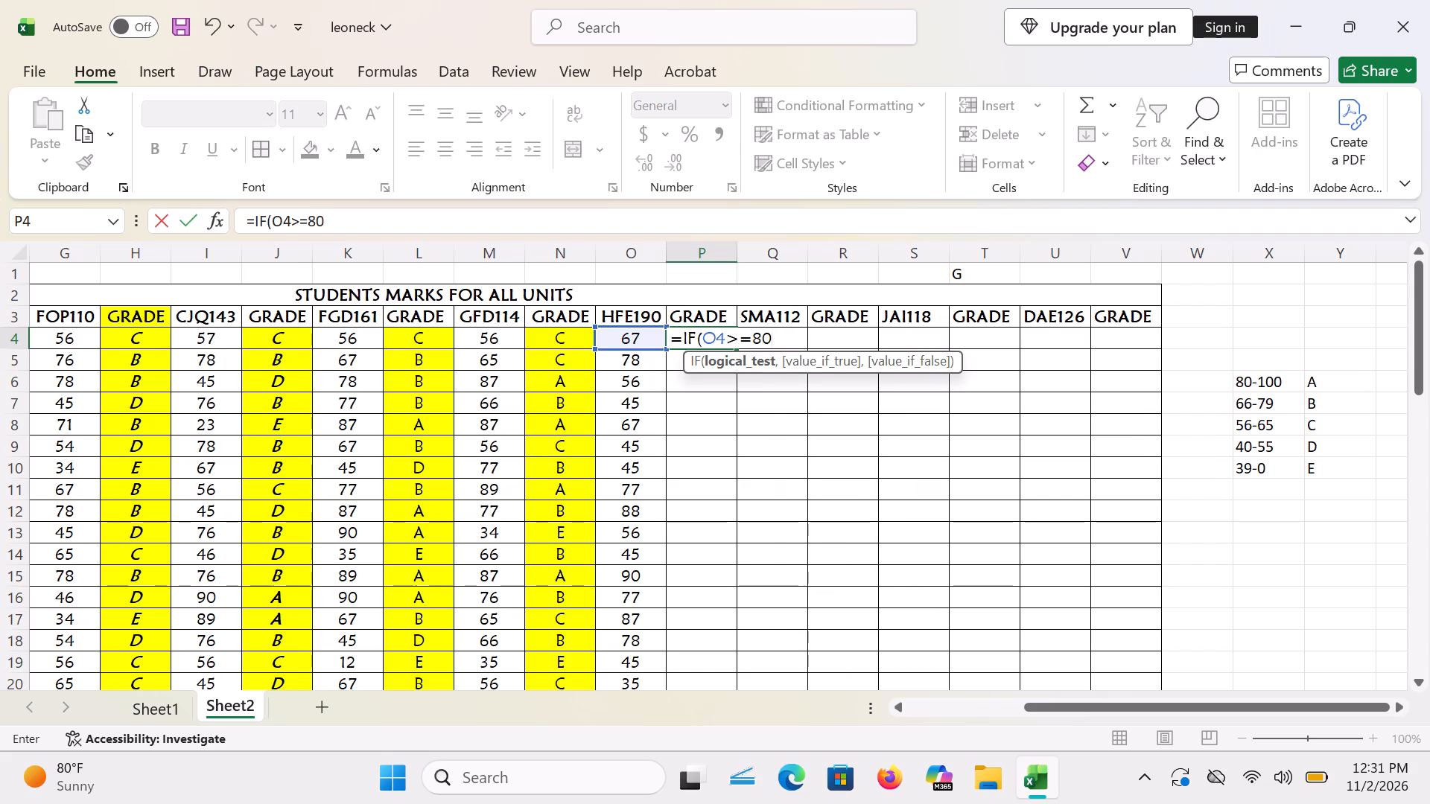
pyautogui.press(',')
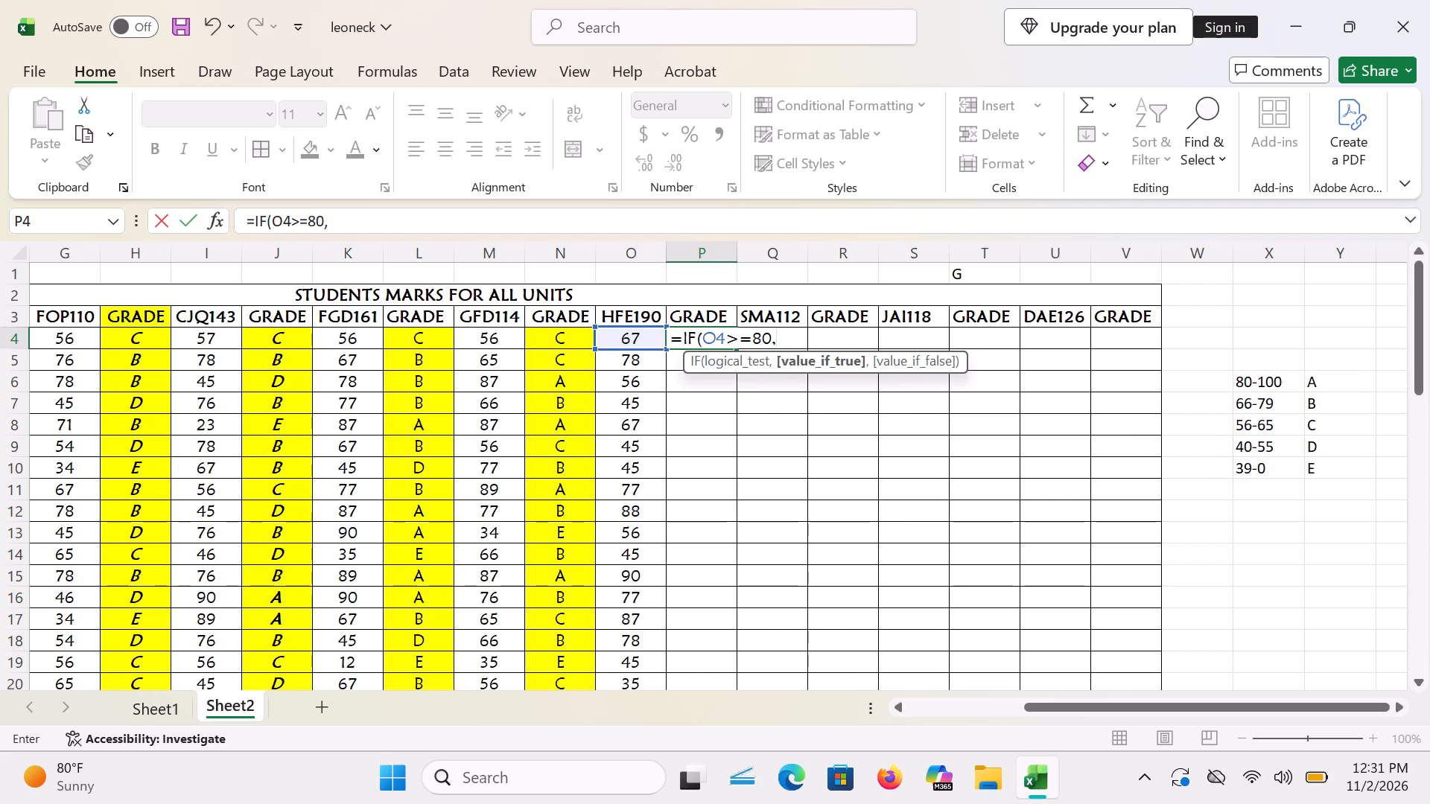
pyautogui.write('"A"')
# Nest a second IF in the P4 grade formula as the false value, with the condition O4>=66.
pyautogui.write(',O')
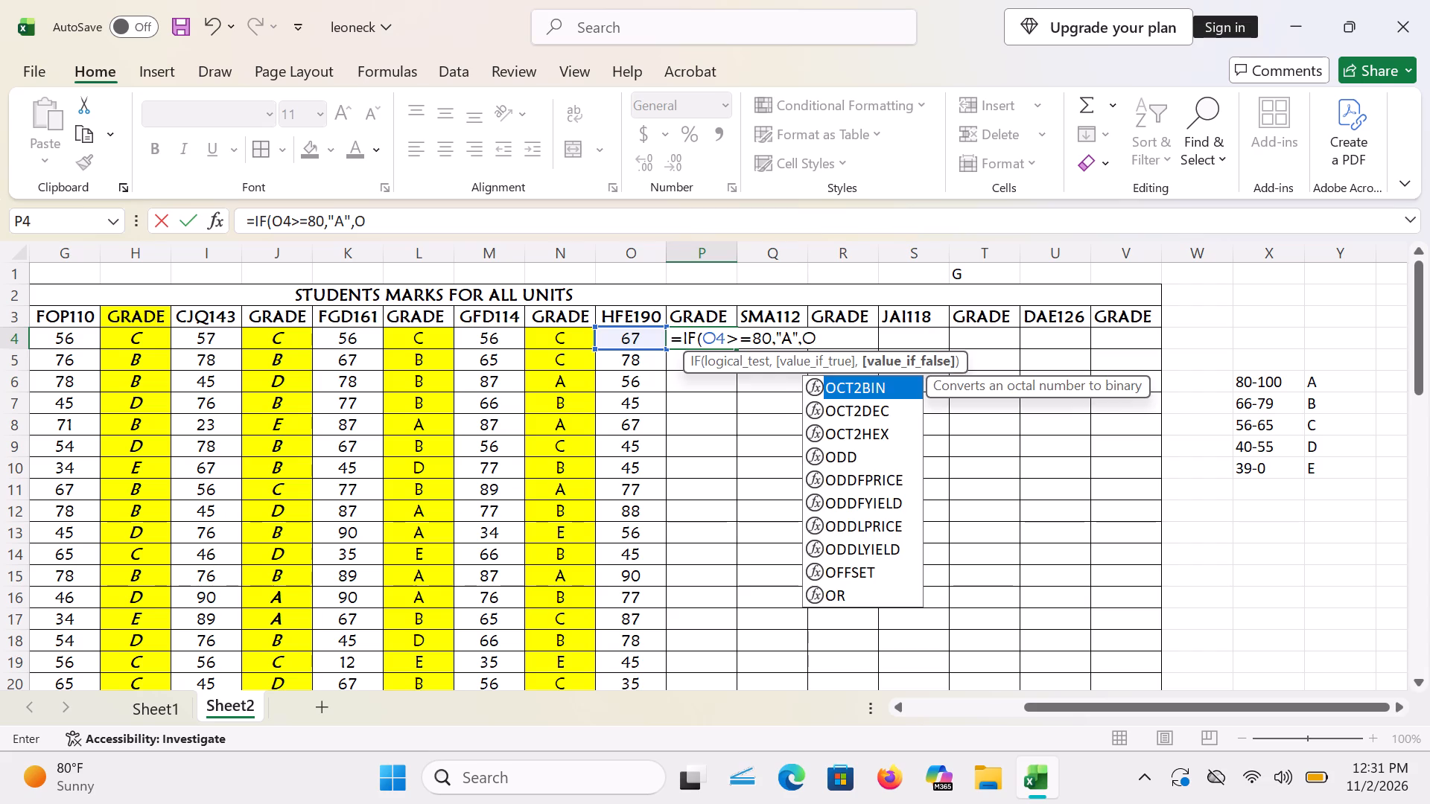
pyautogui.press('BackSpace')
pyautogui.write('IF')
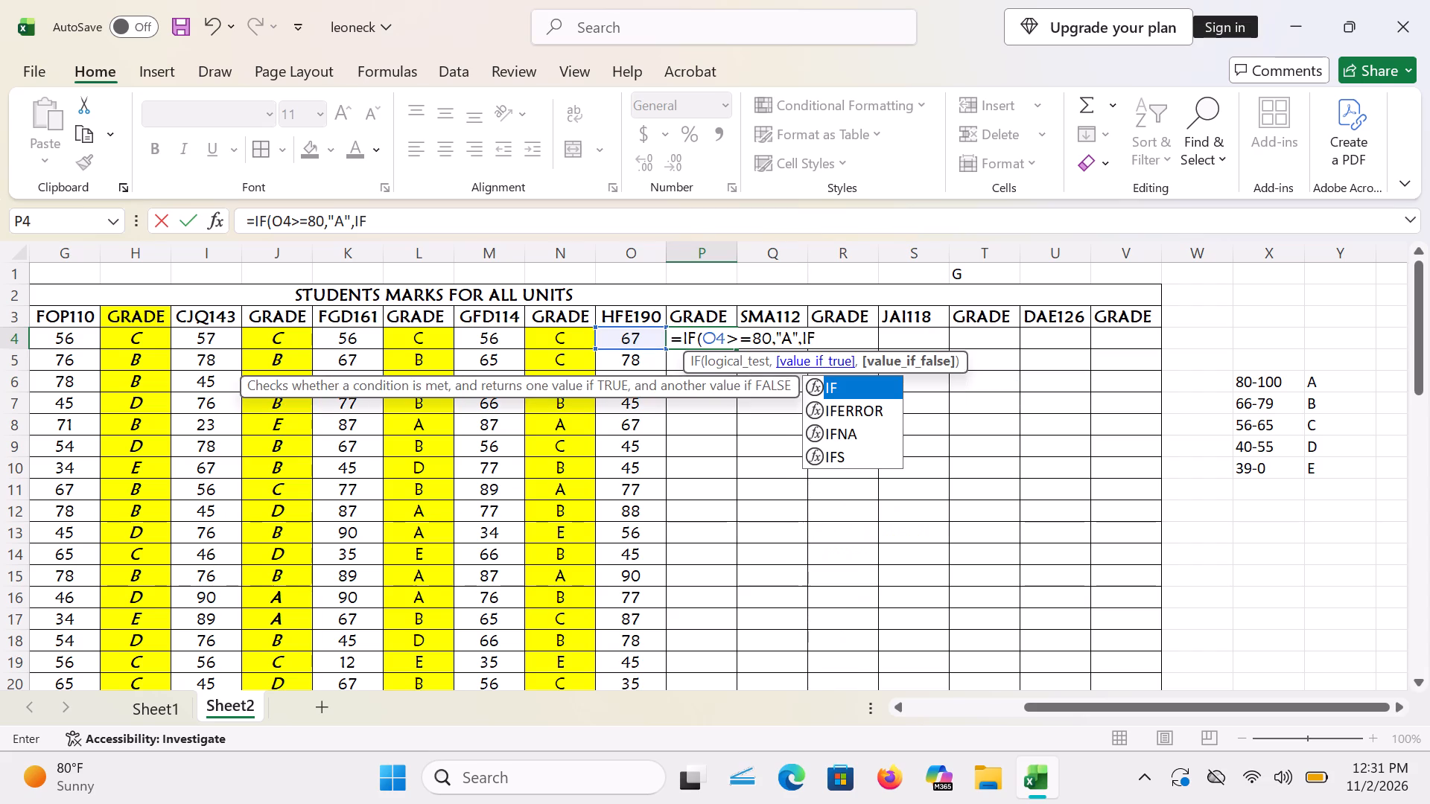
pyautogui.doubleClick(845, 380)
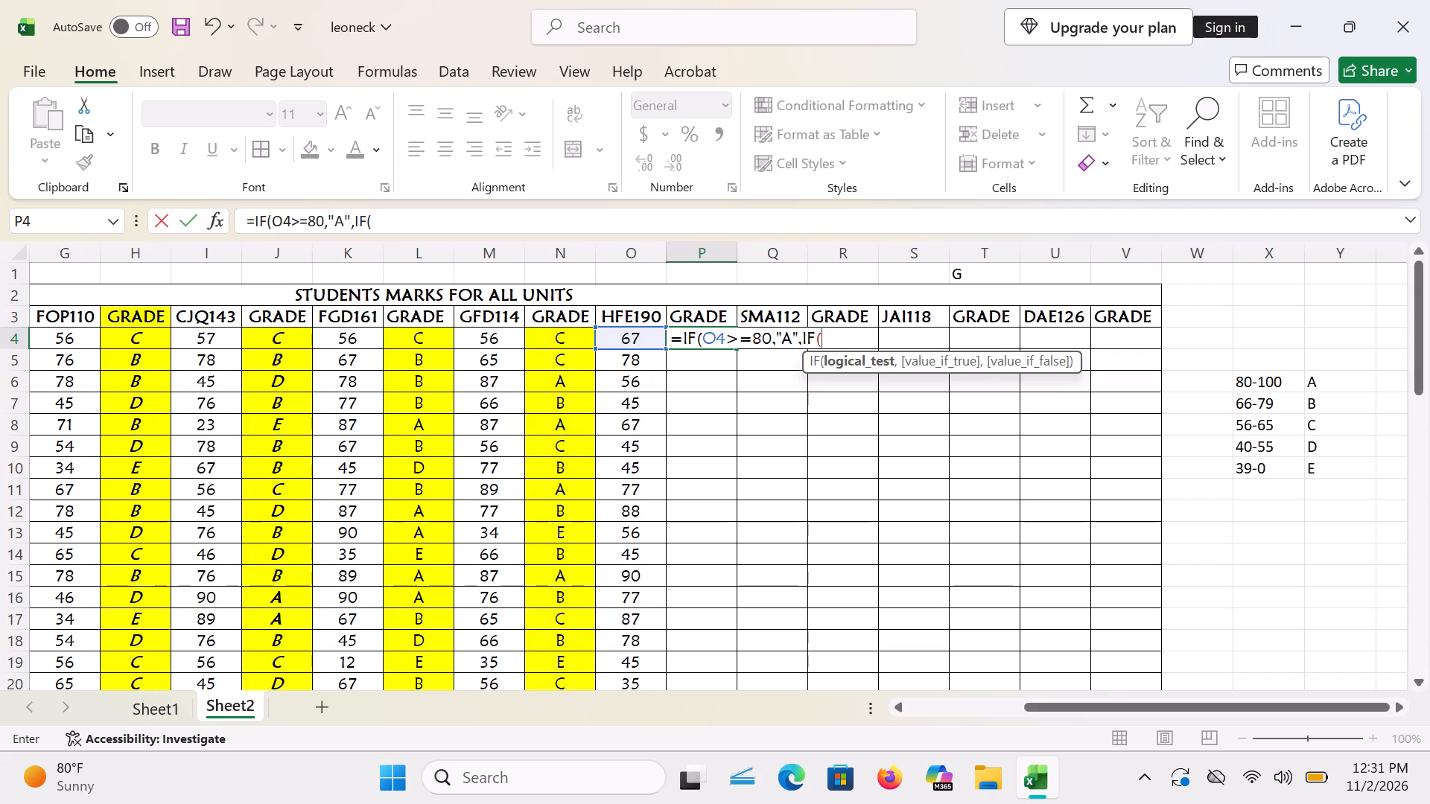
pyautogui.write('O4')
pyautogui.write('>=')
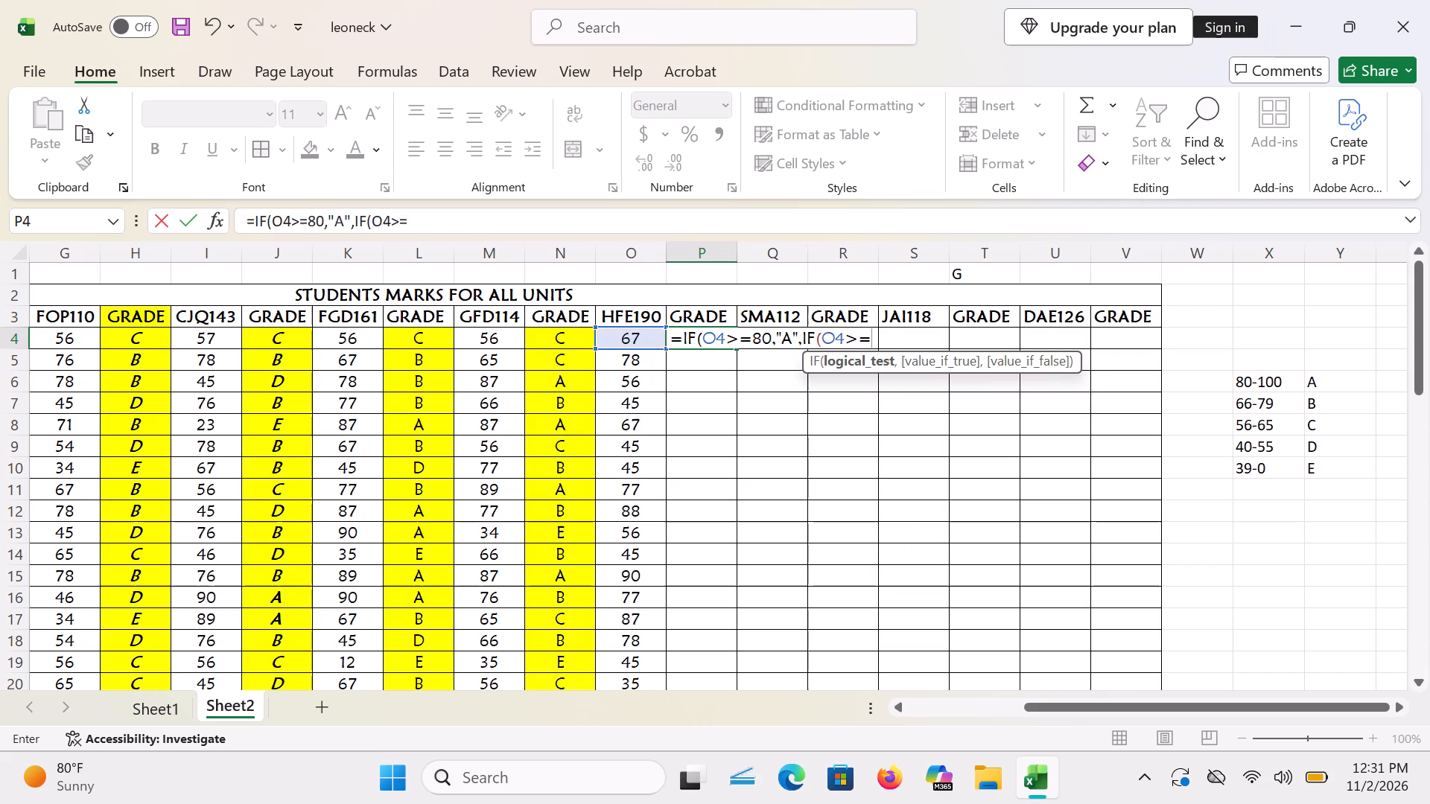
pyautogui.write('77')
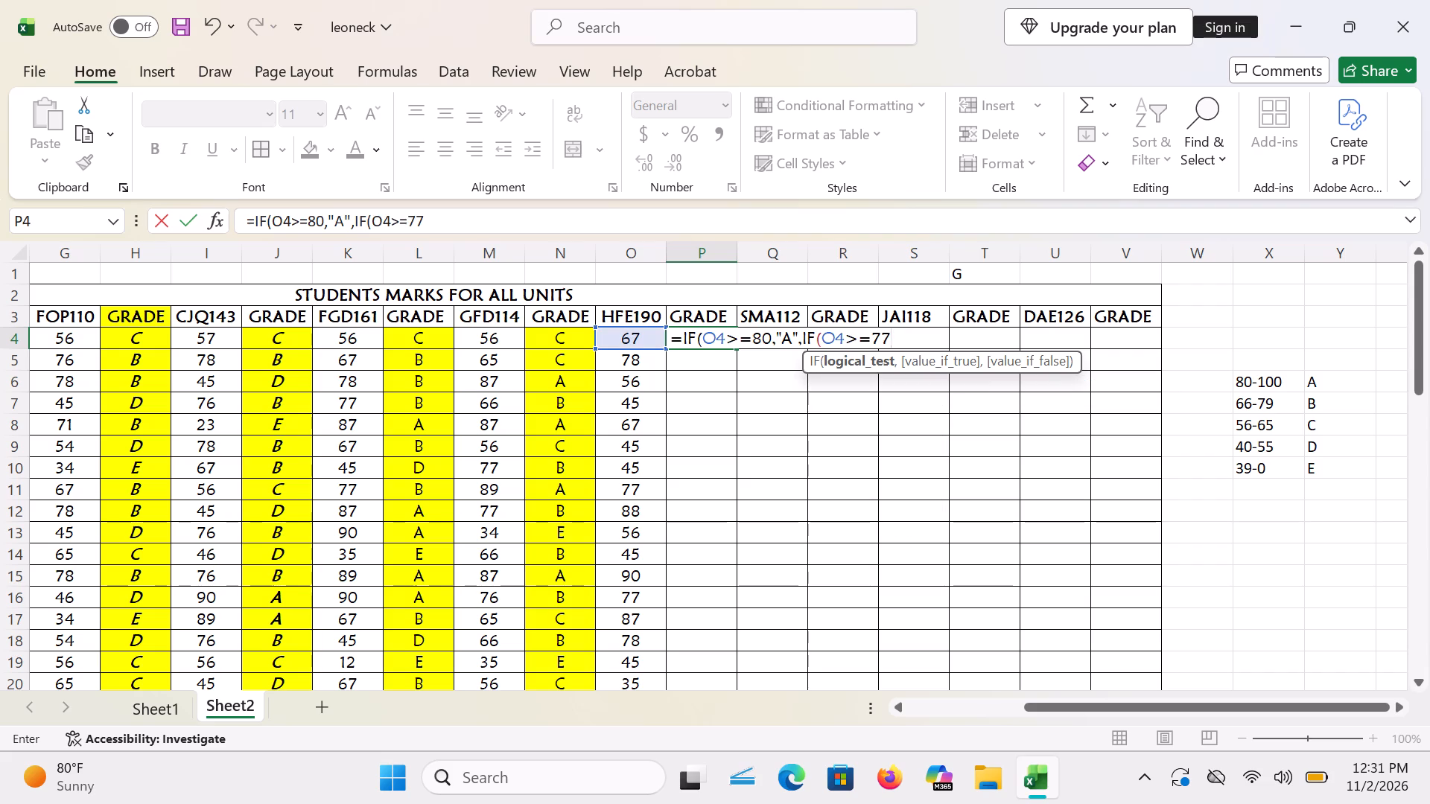
pyautogui.press('alt+F15')
pyautogui.press('alt+F15')
pyautogui.press('alt+F15')
pyautogui.press('BackSpace')
pyautogui.press('BackSpace')
pyautogui.write('66')
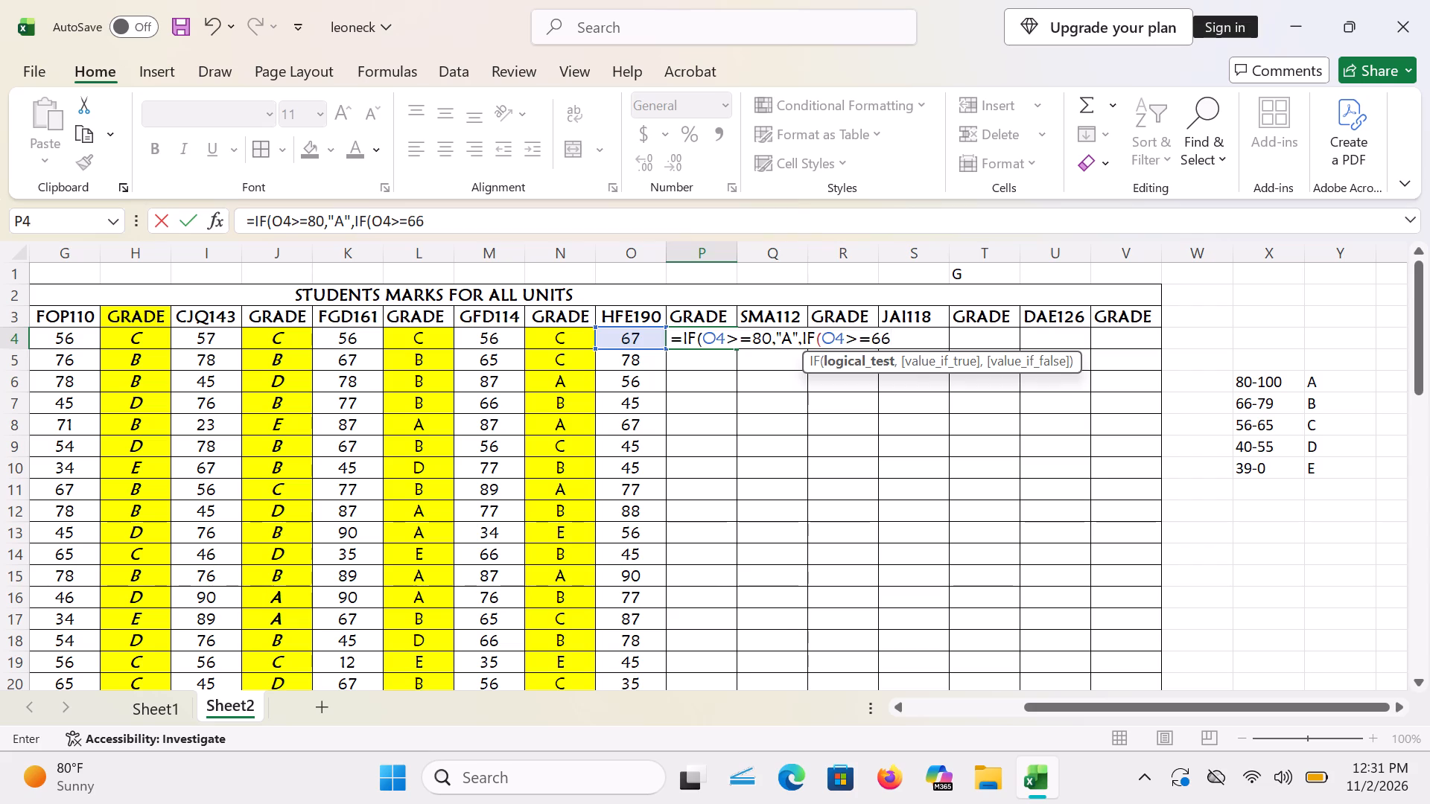
# Make the nested IF in P4 return "B", then close both functions and commit the formula.
pyautogui.press(',')
pyautogui.hotkey('shift', '"')
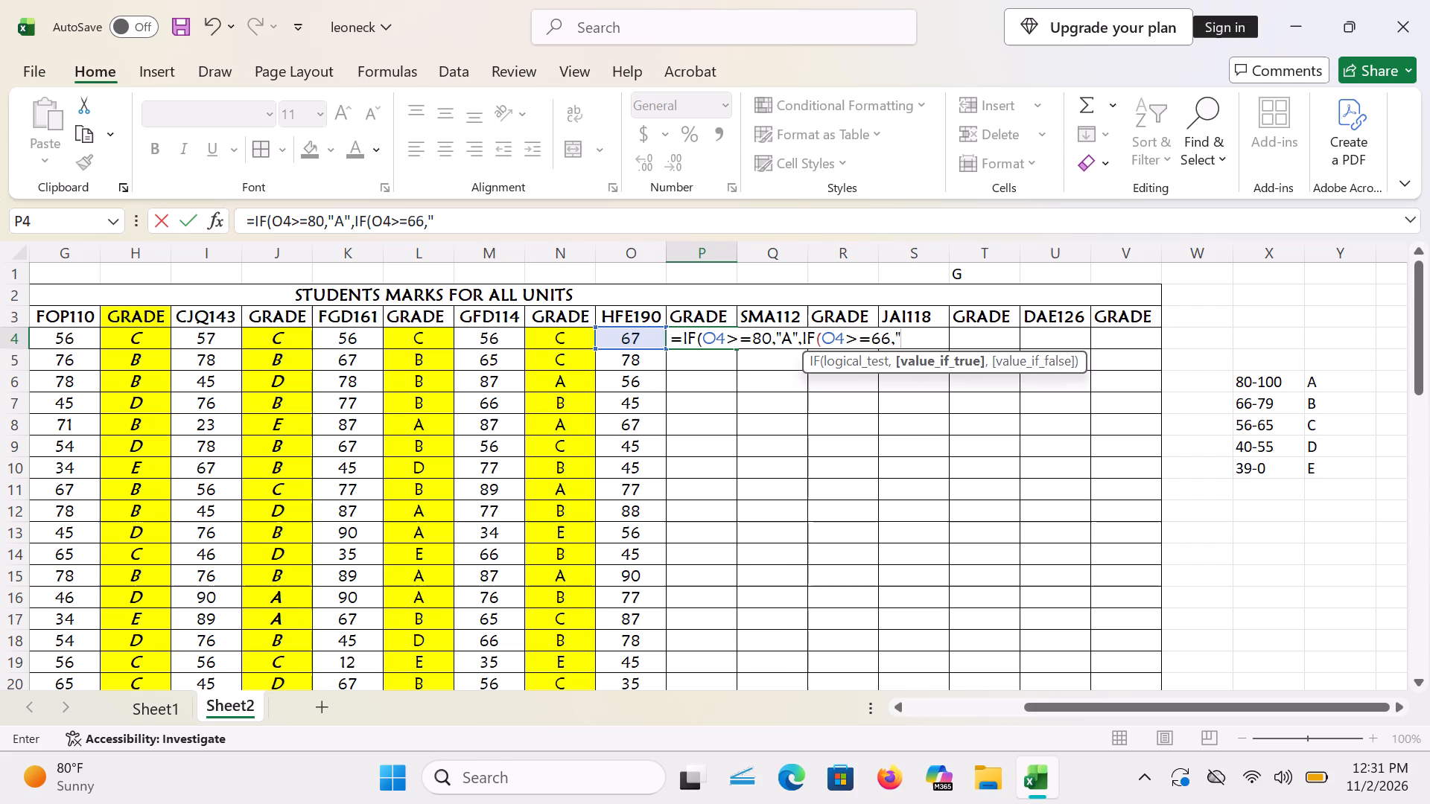
pyautogui.hotkey('ctrl', 'b')
pyautogui.hotkey('ctrl', 'shift', 'b')
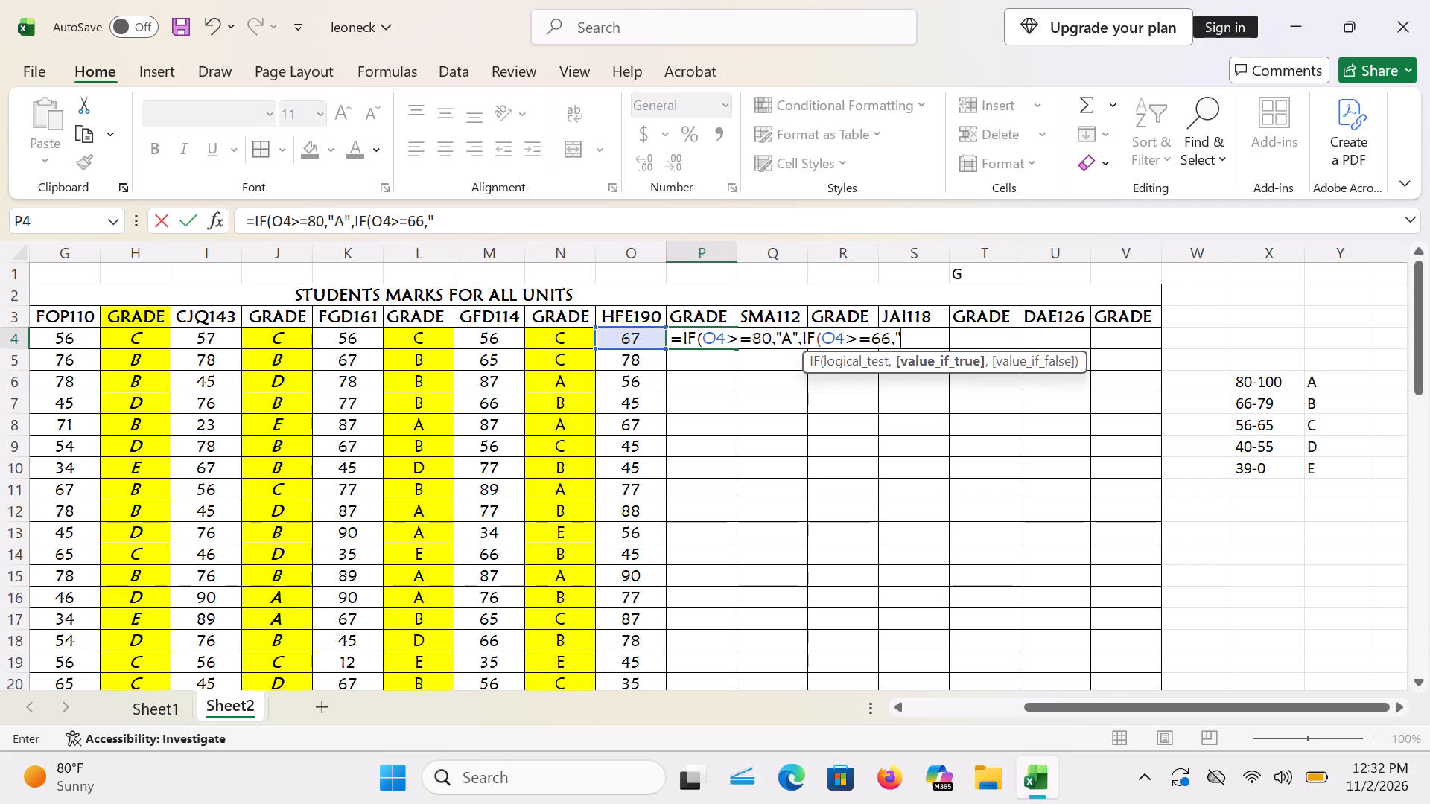
pyautogui.press('h')
pyautogui.press('BackSpace')
pyautogui.press('b')
pyautogui.press('Return')
pyautogui.press("'")
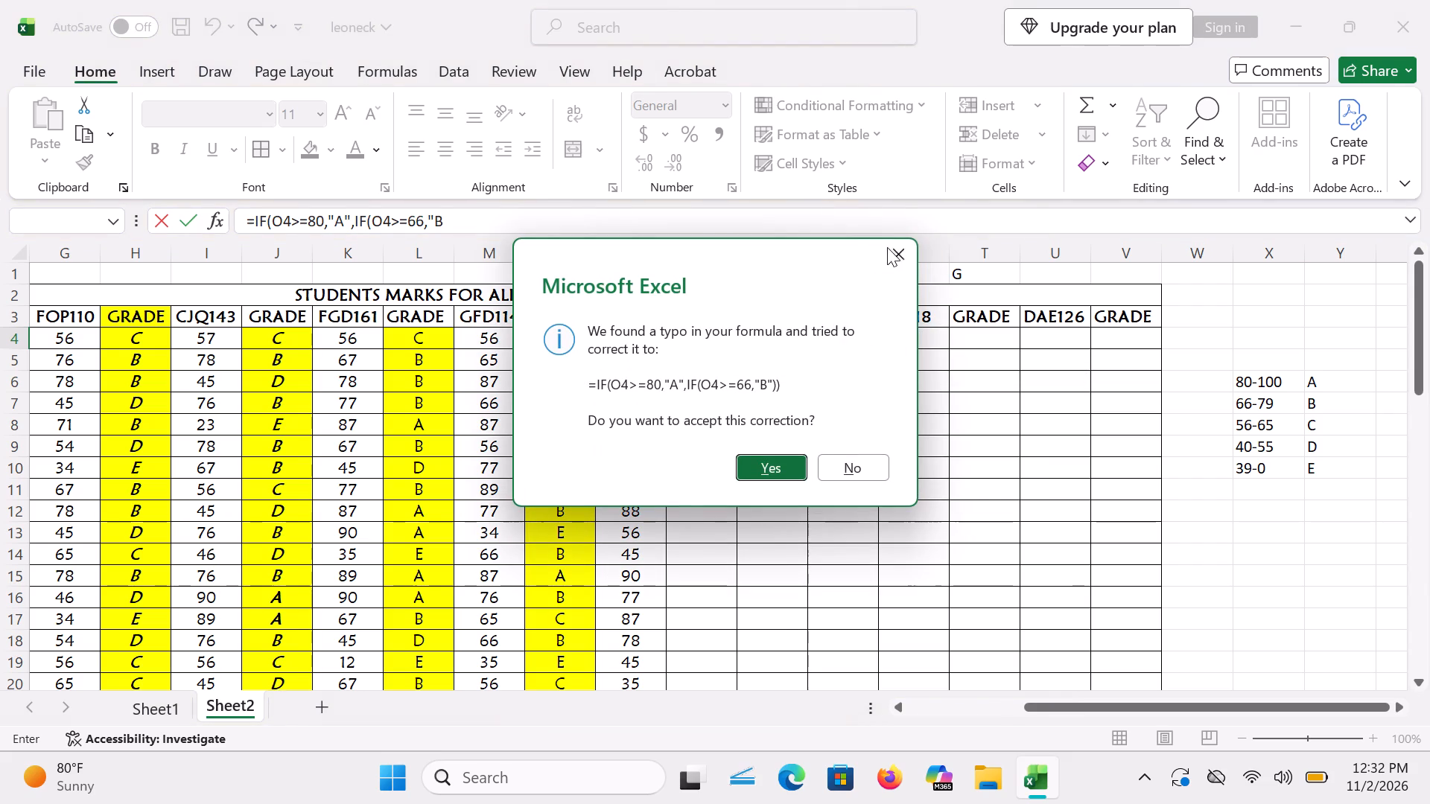
pyautogui.click(896, 248)
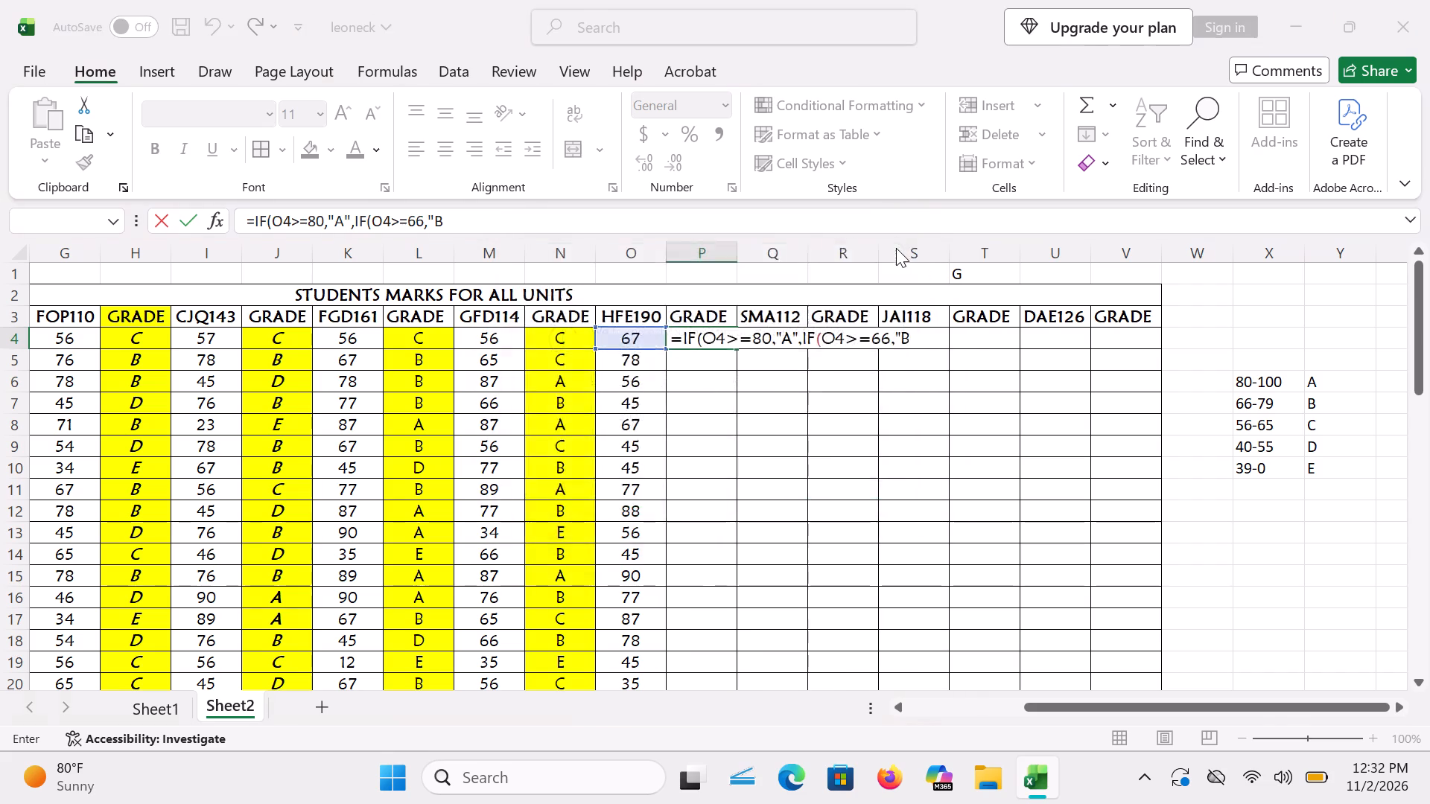
pyautogui.click(893, 214)
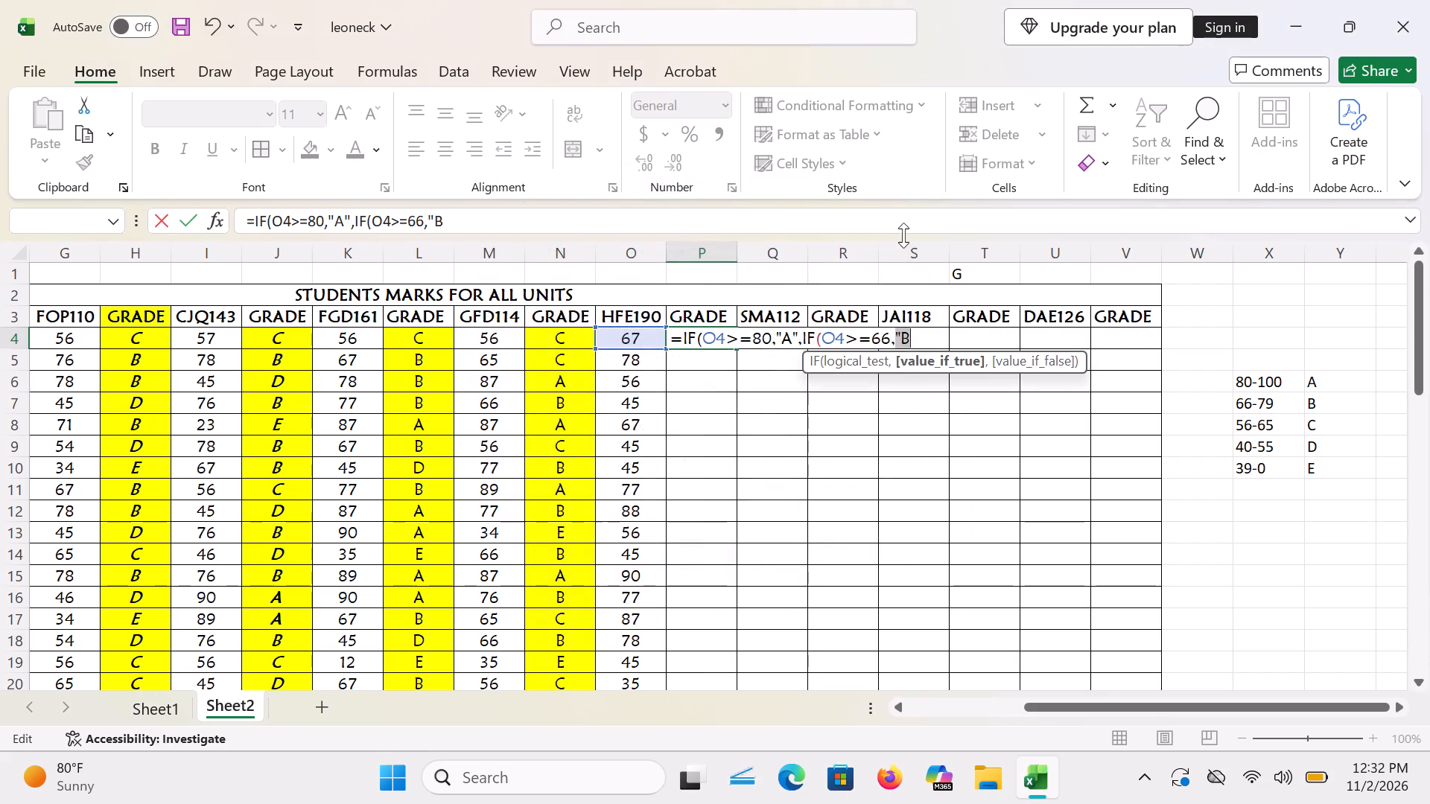
pyautogui.click(927, 334)
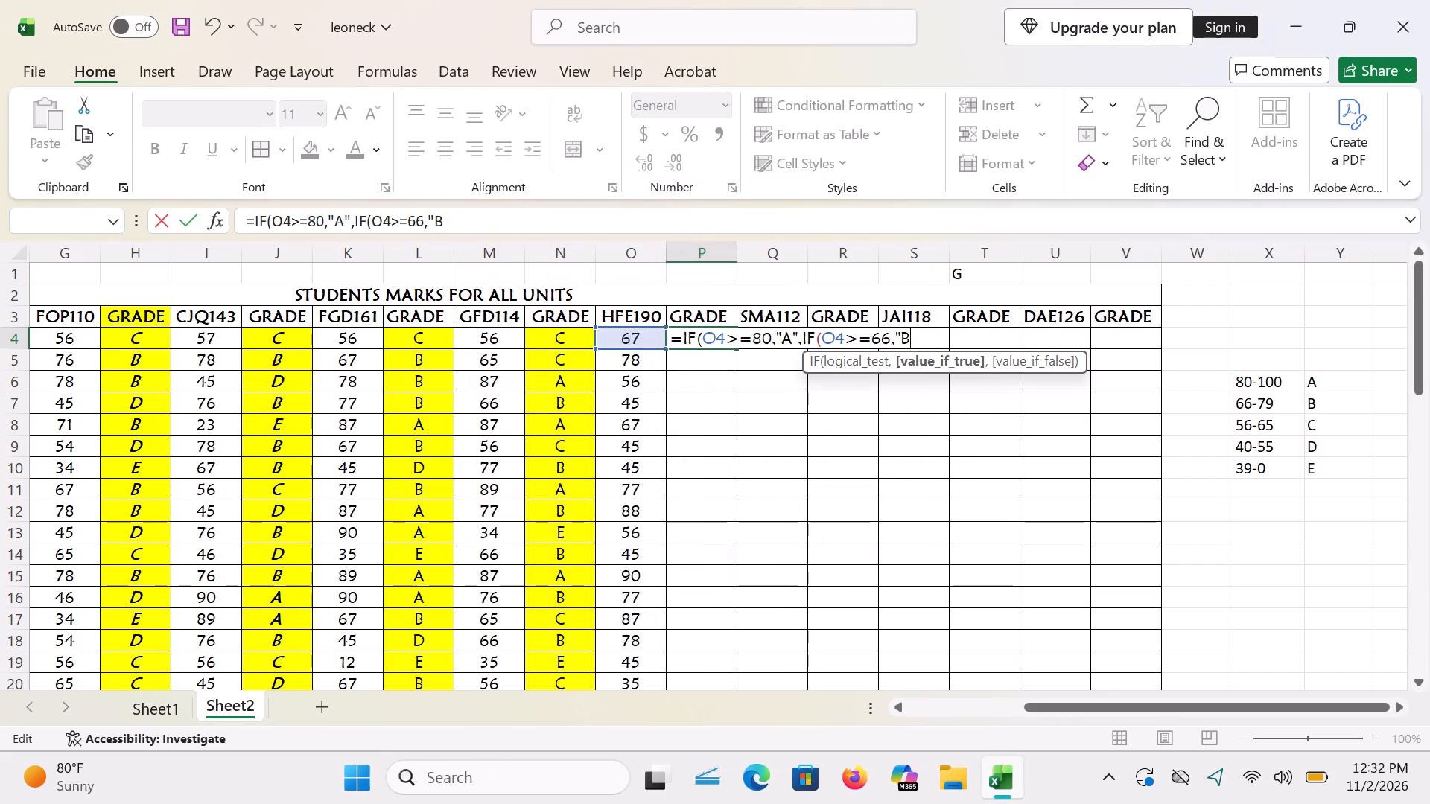
pyautogui.hotkey('shift', '"')
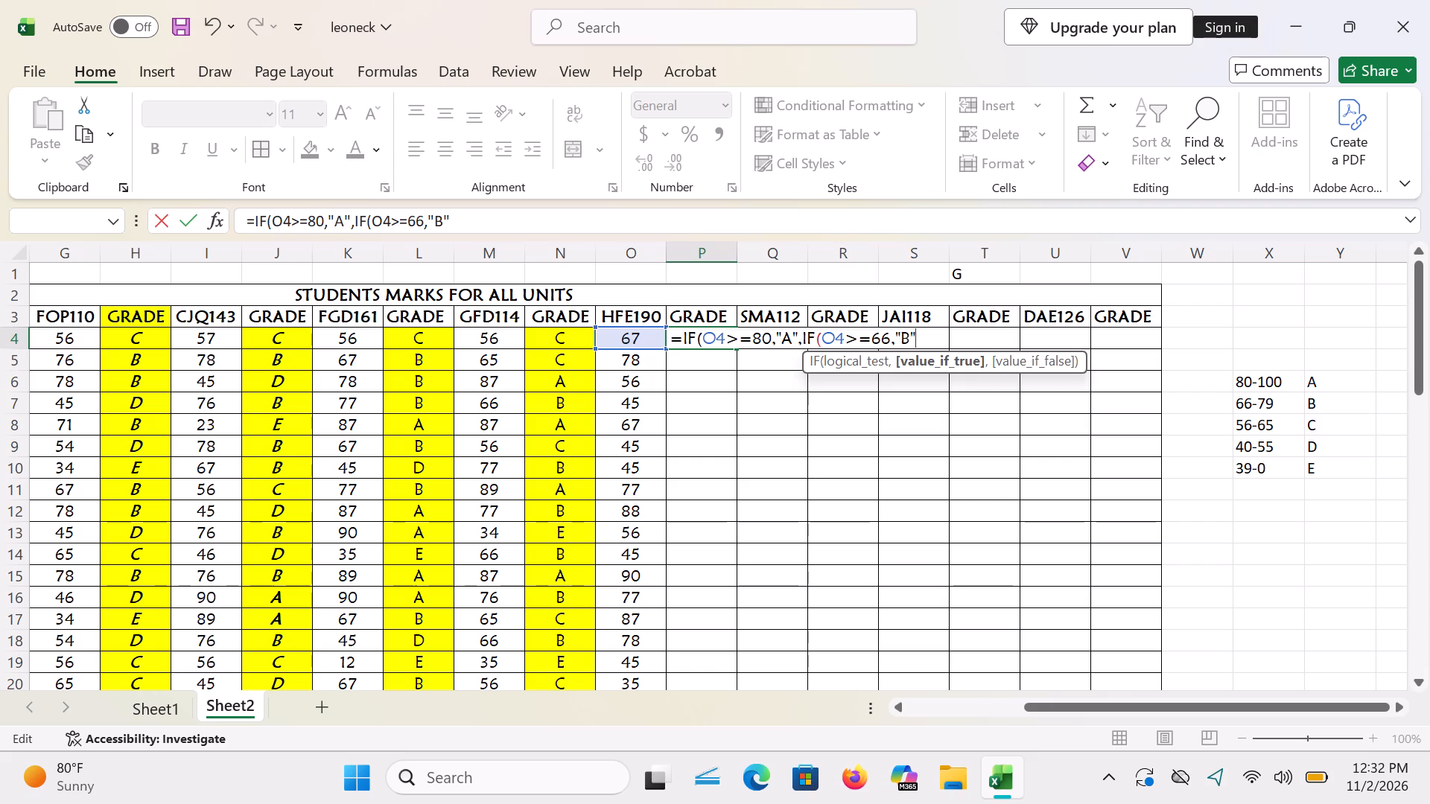
pyautogui.write('))')
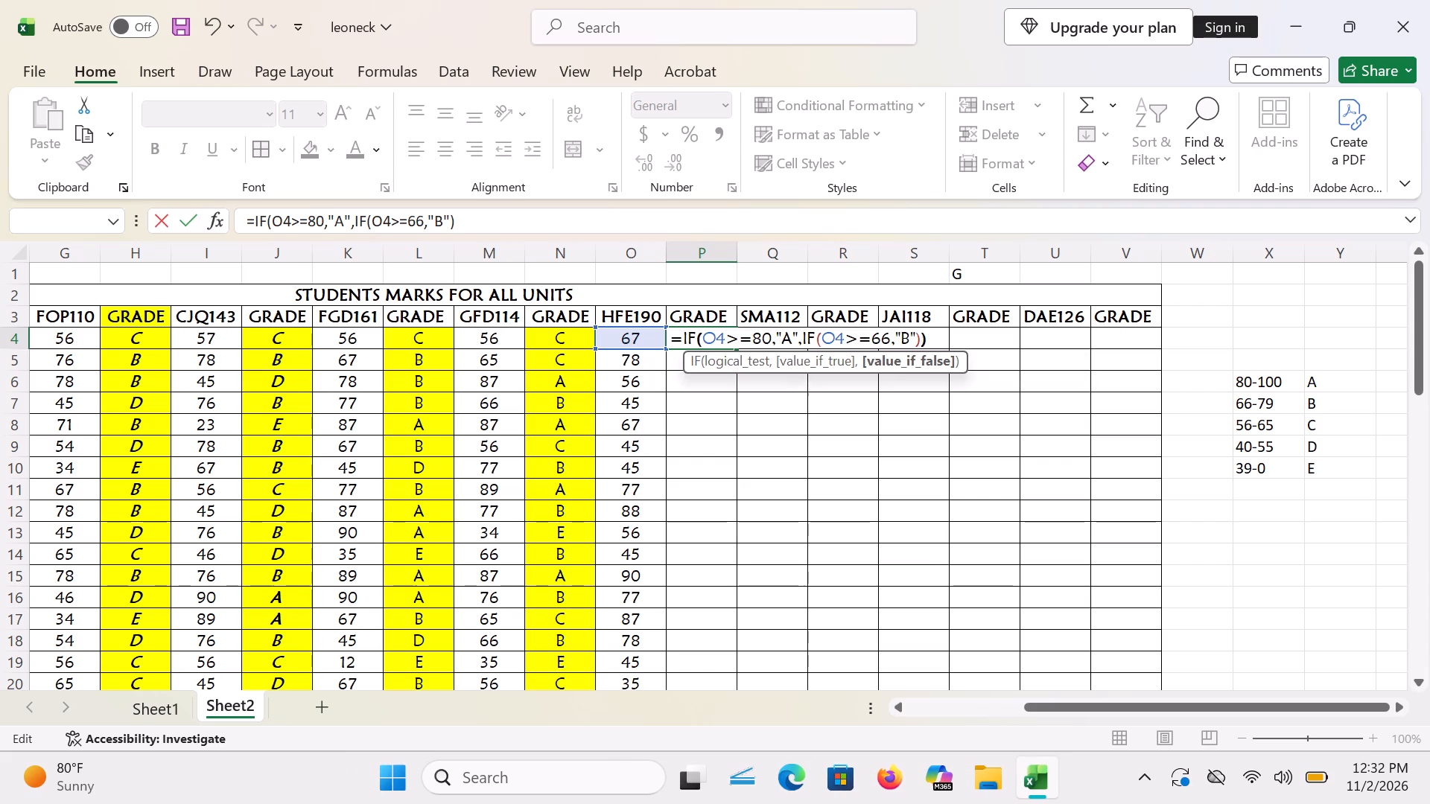
pyautogui.press('Return')
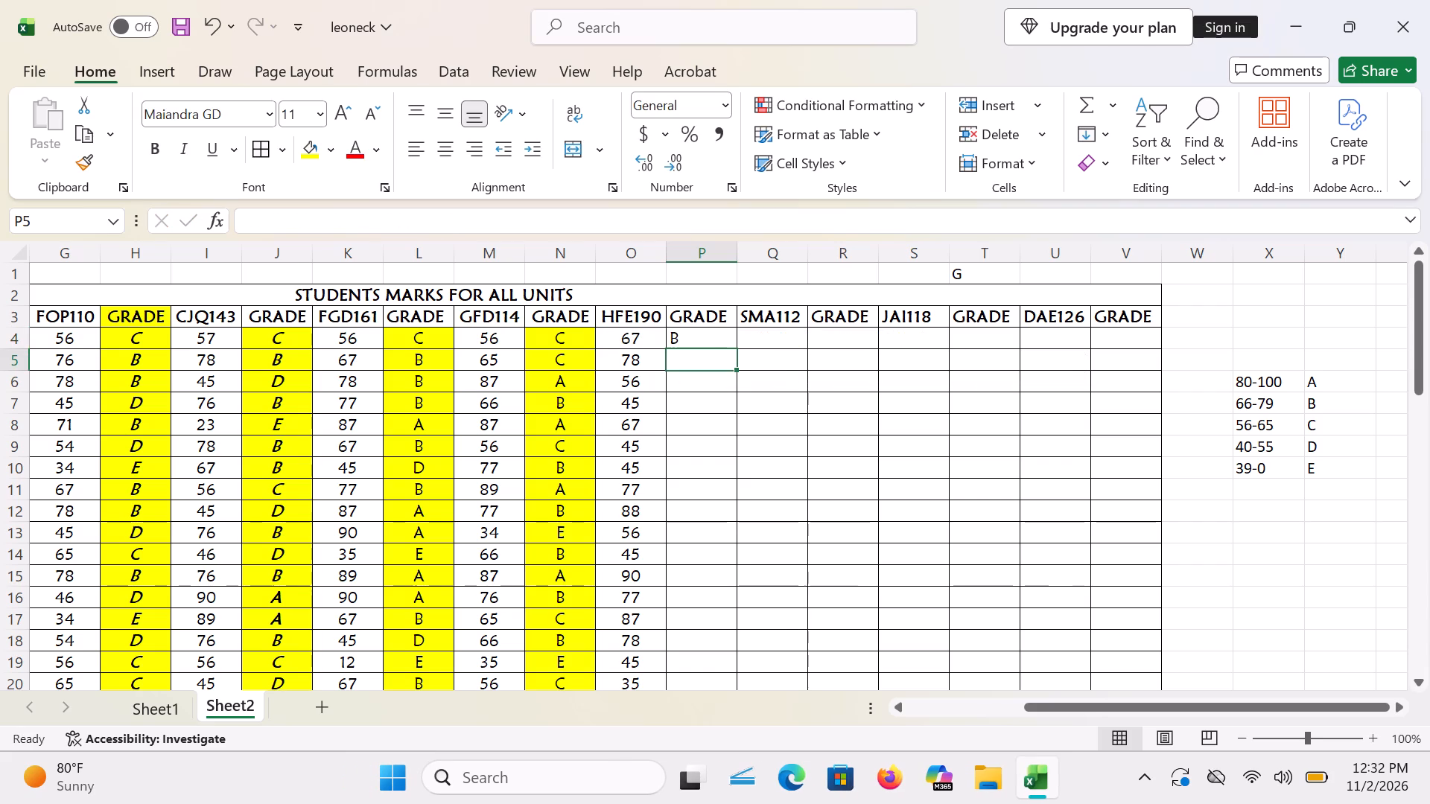
# Fill the P4 grade formula down column P beside all the HFE190 marks.
pyautogui.click(692, 332)
pyautogui.doubleClick(734, 348)
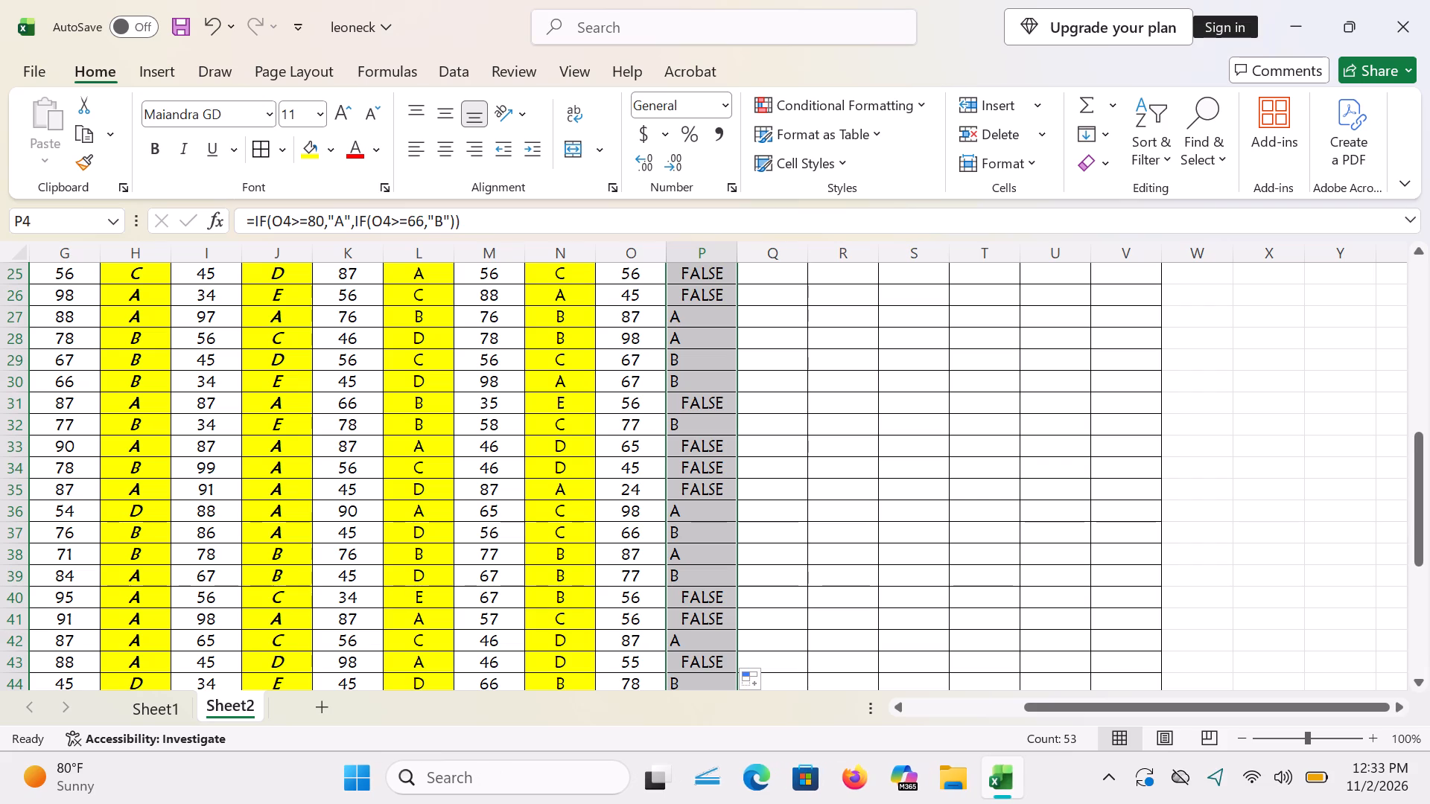
pyautogui.click(731, 360)
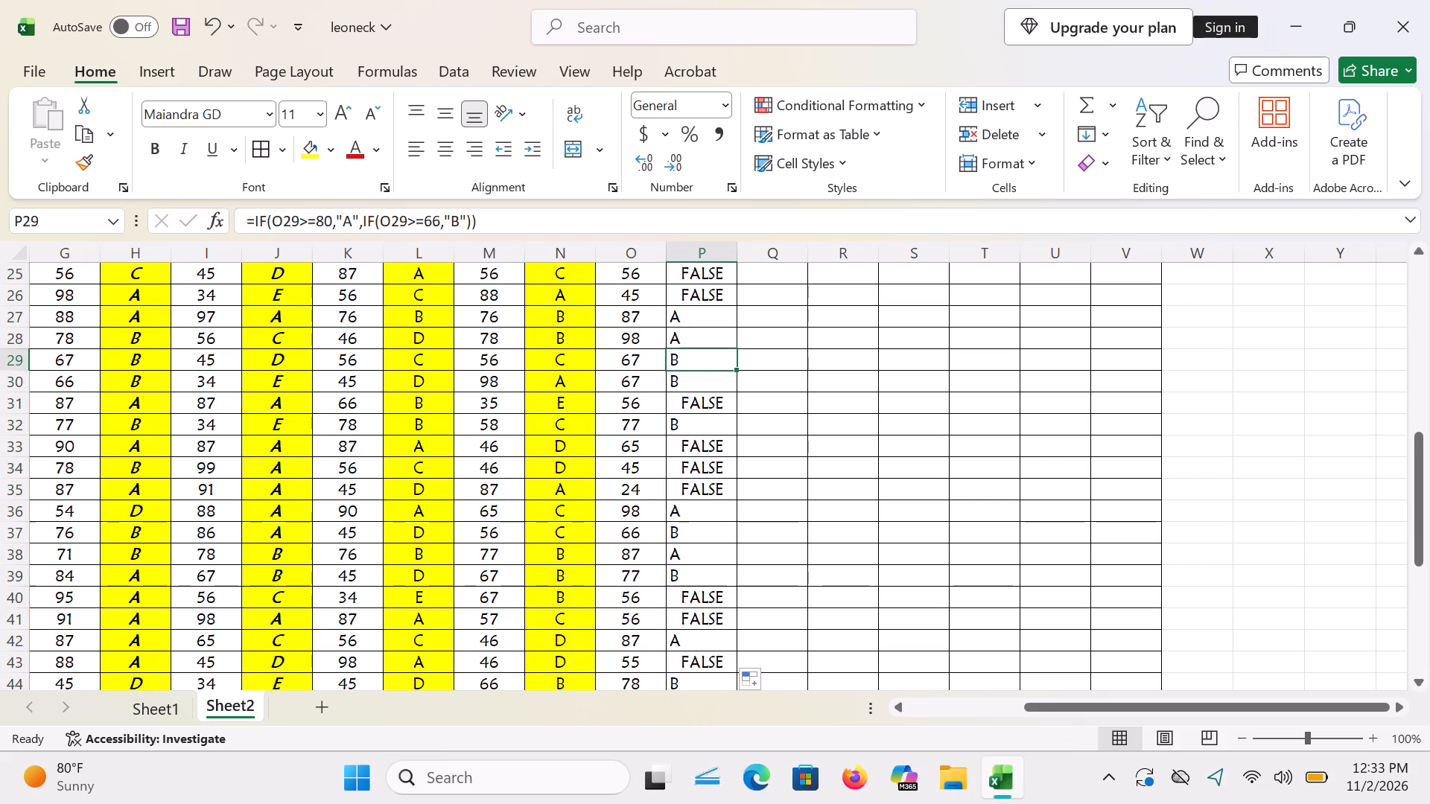
pyautogui.click(731, 360)
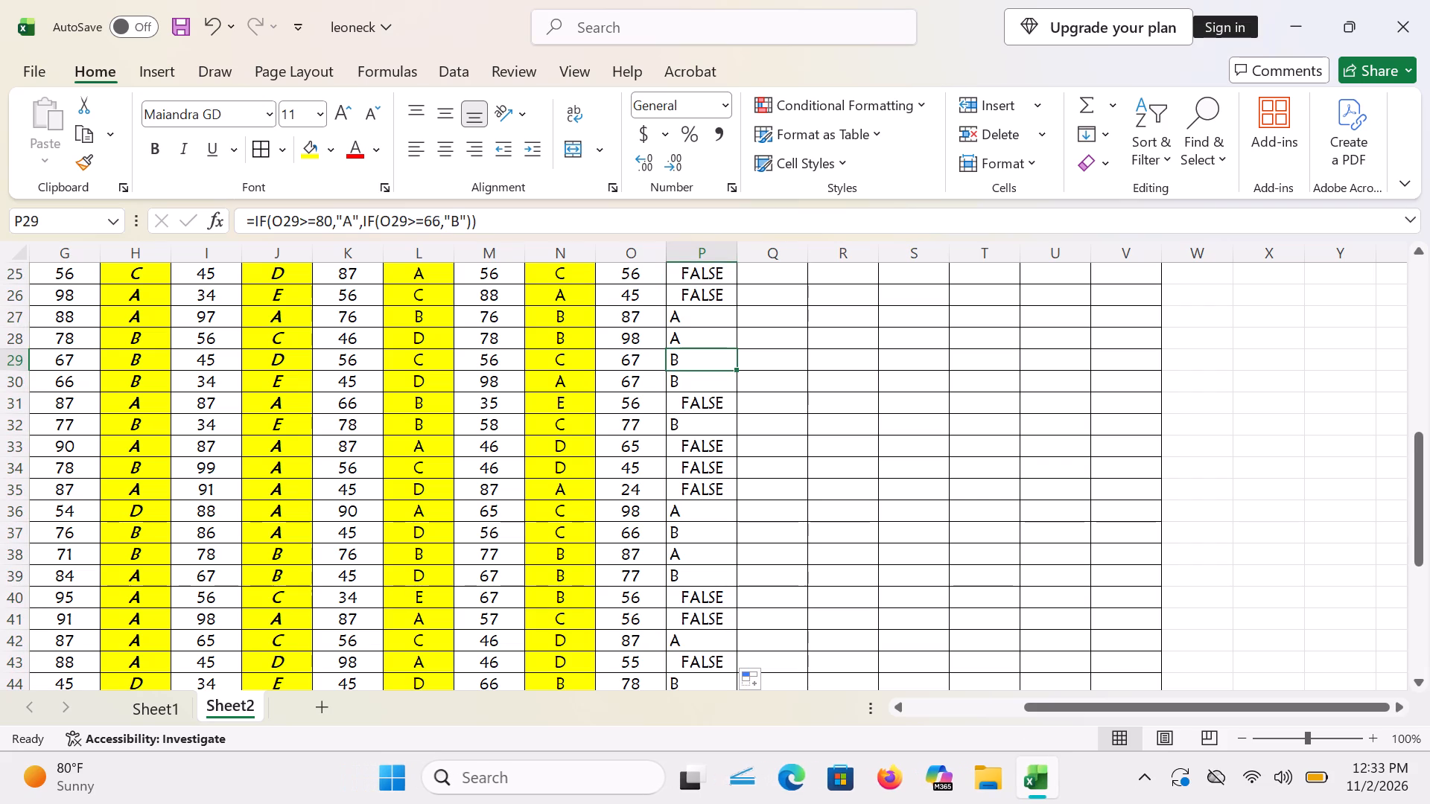
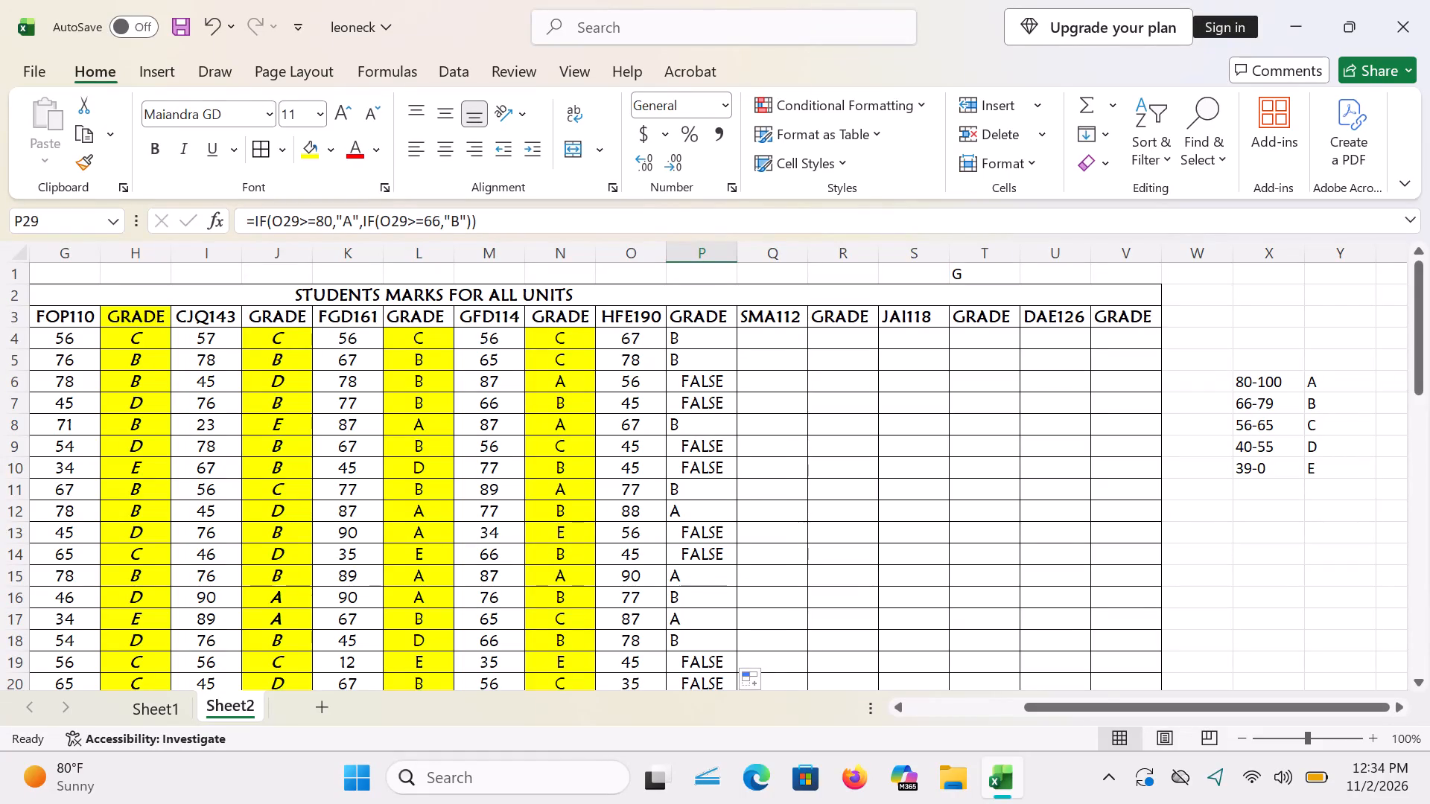
# Extend the P4 grade formula with a third nested IF that returns "C" when O4>=56, and commit it.
pyautogui.click(692, 348)
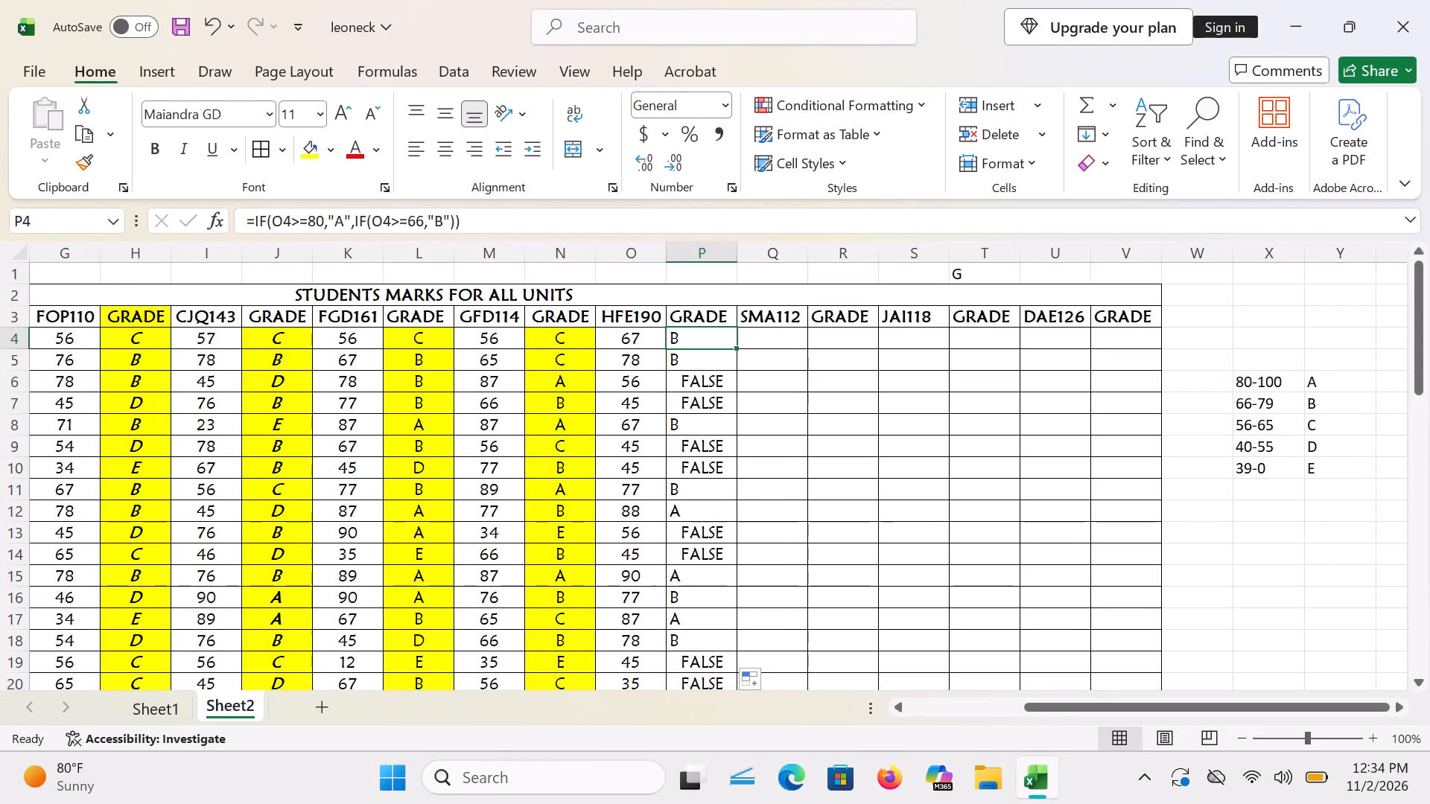
pyautogui.click(449, 221)
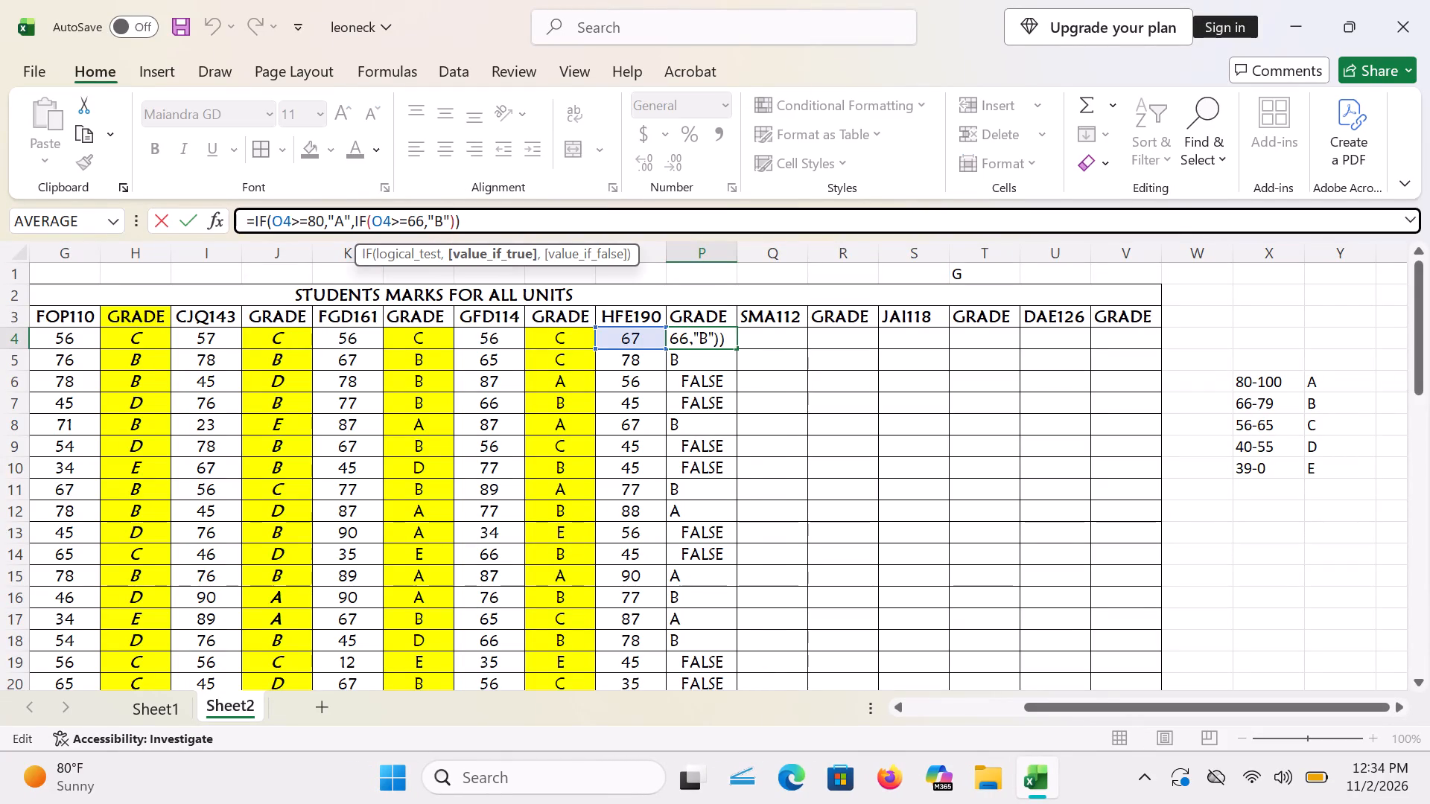
pyautogui.press(',')
pyautogui.write('IF')
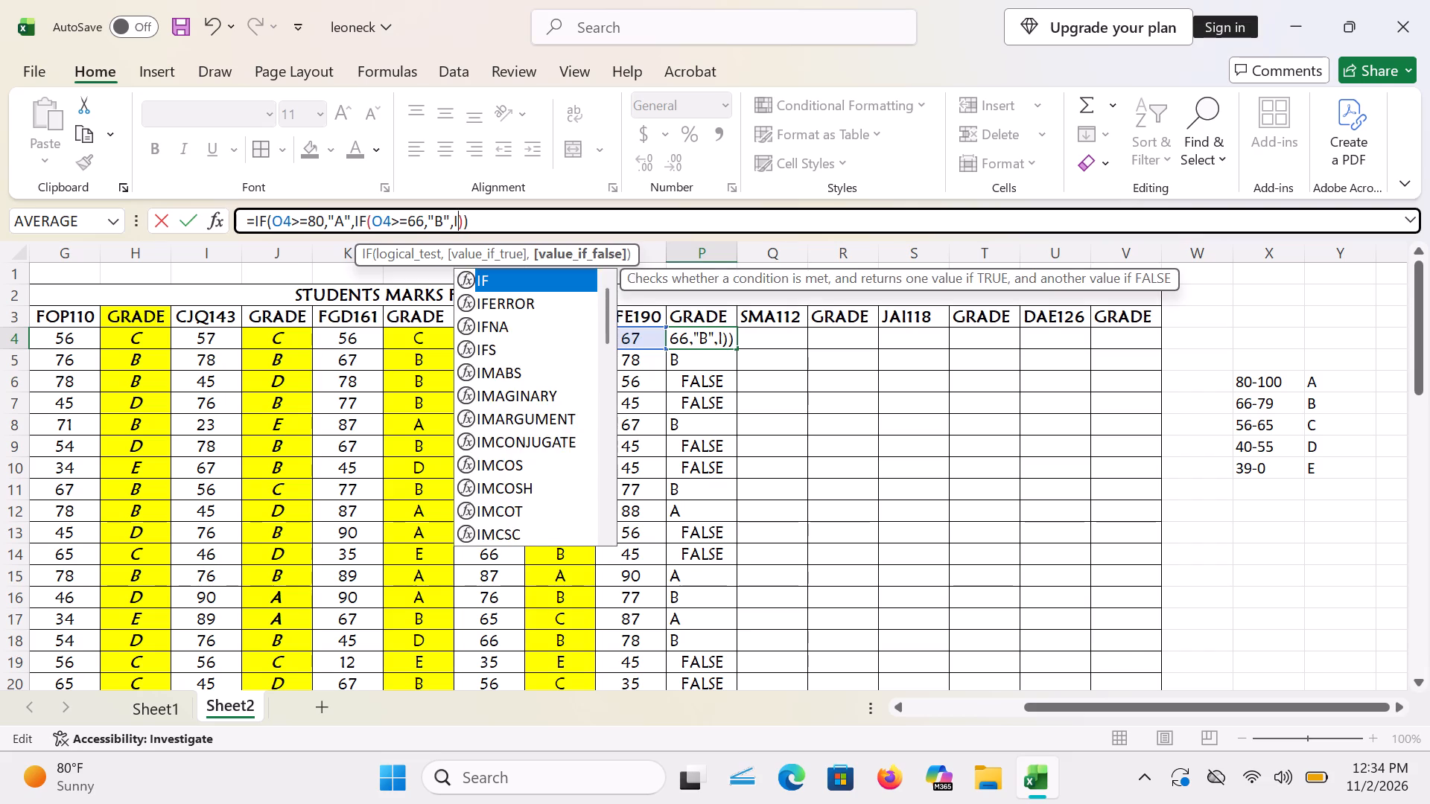
pyautogui.doubleClick(489, 272)
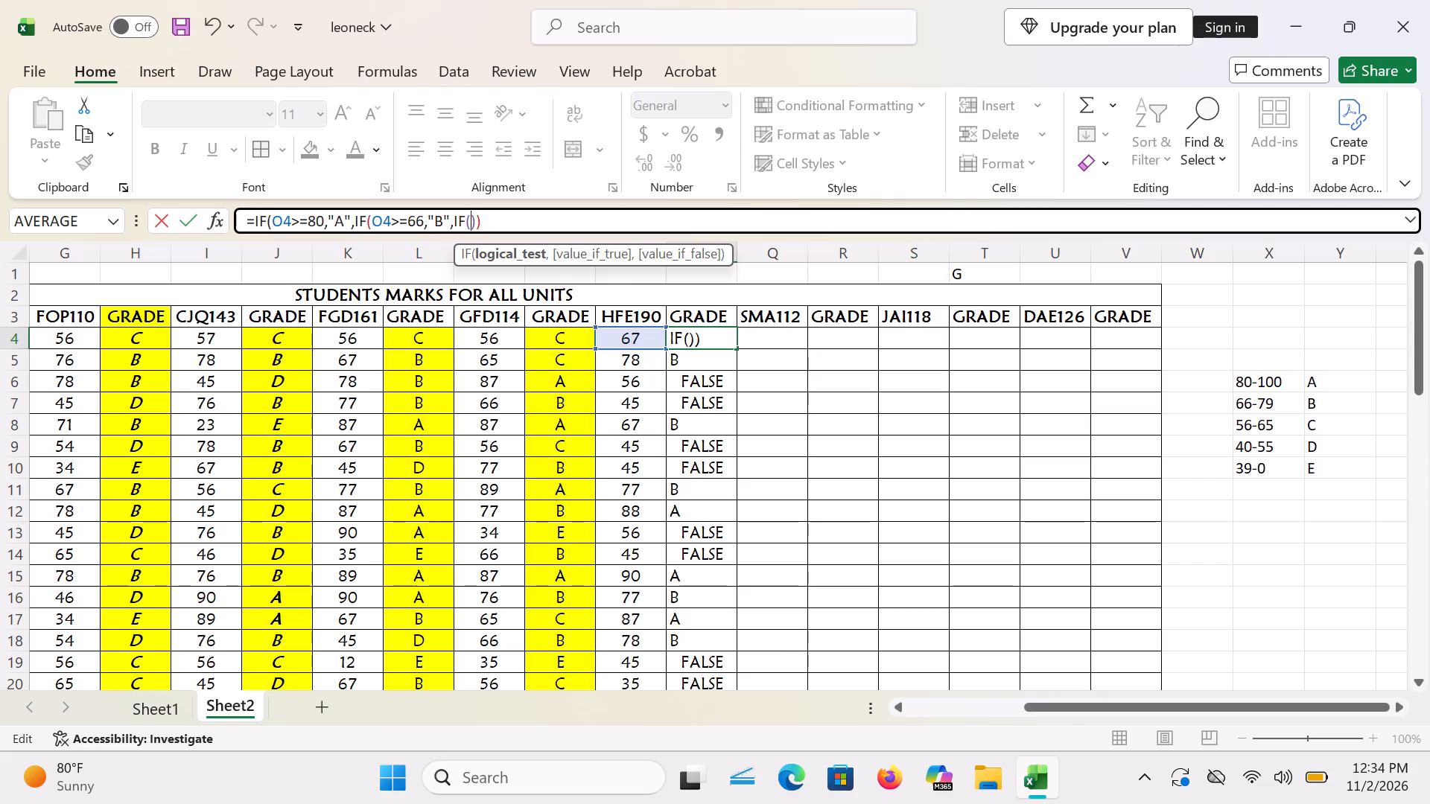
pyautogui.write('O4')
pyautogui.write('>=')
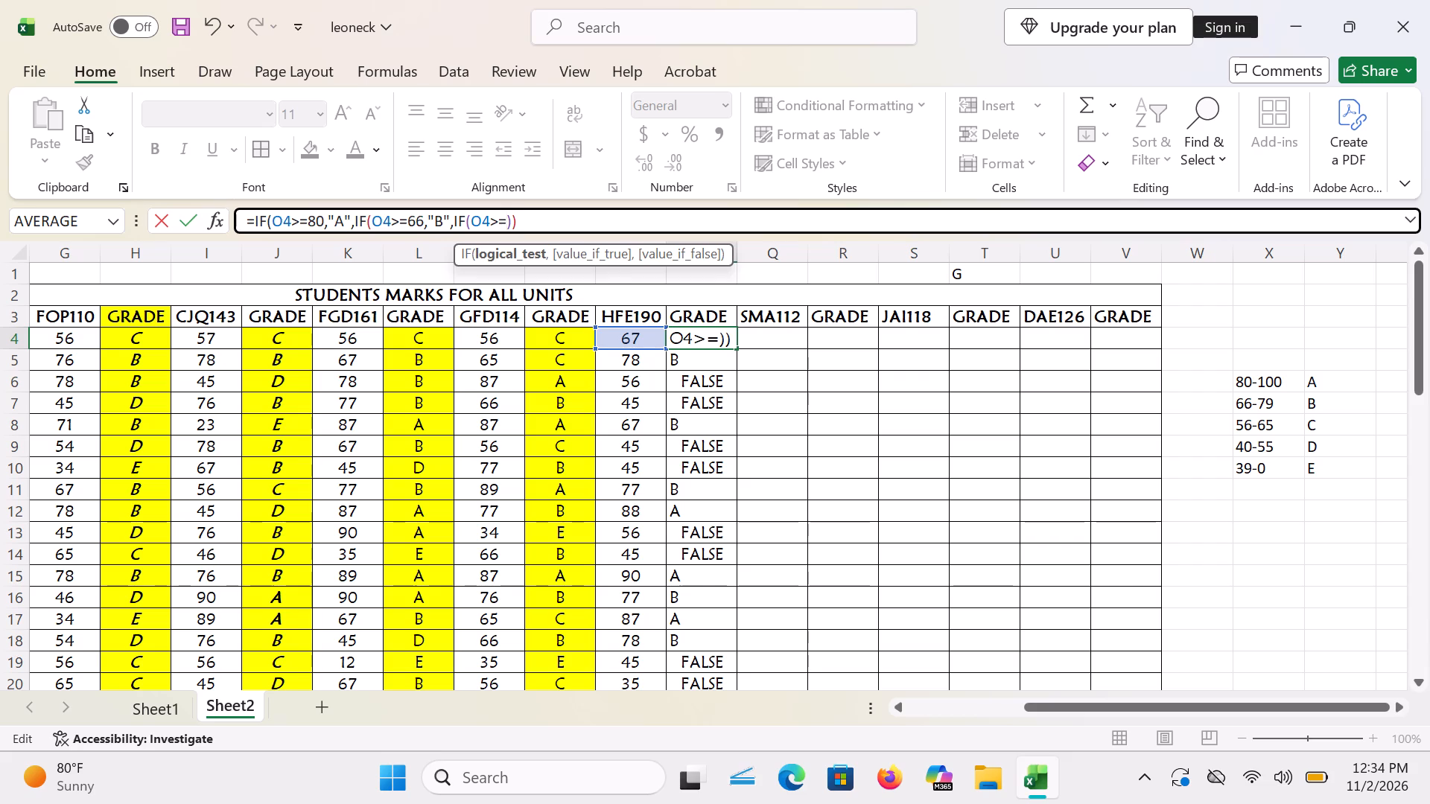
pyautogui.write('56')
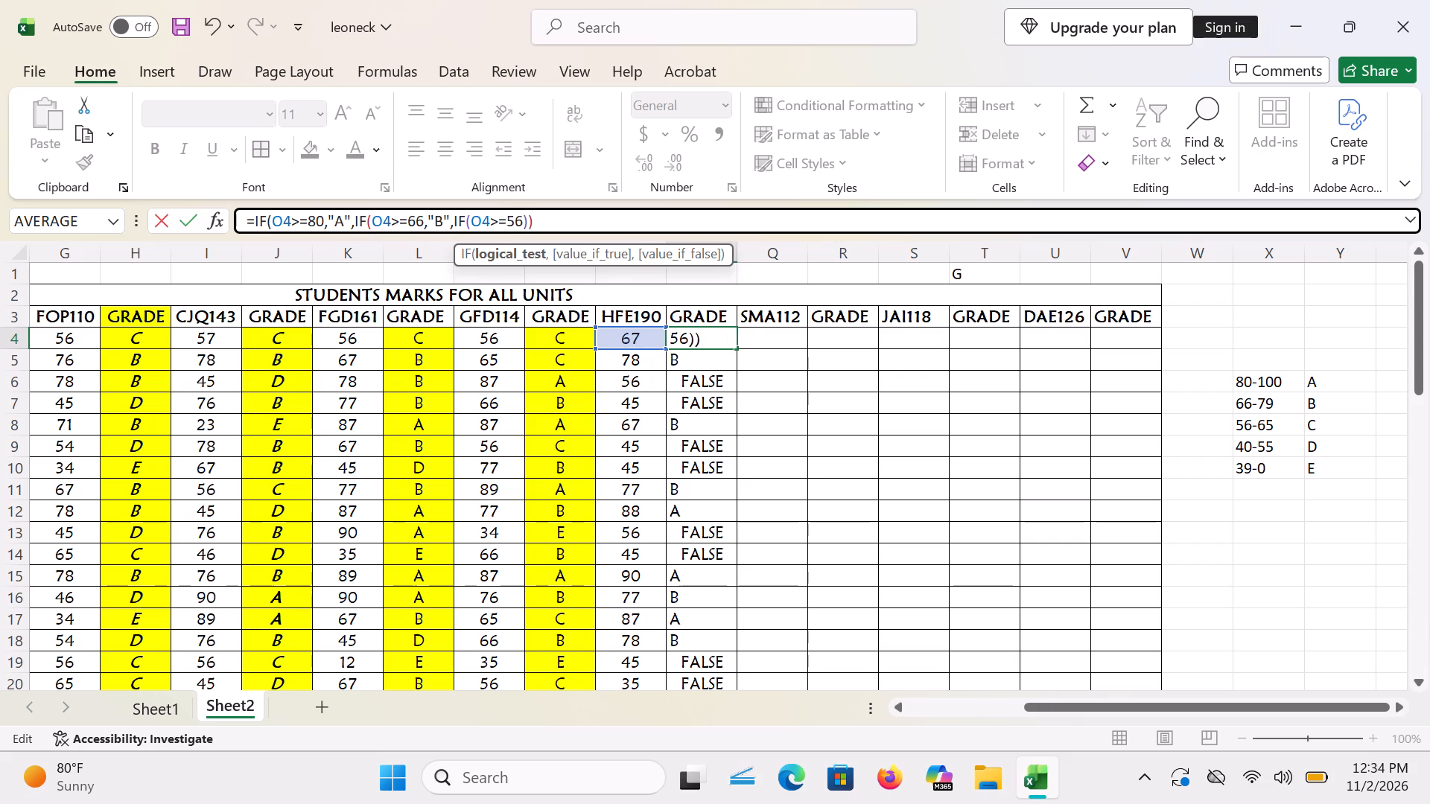
pyautogui.press(',')
pyautogui.hotkey('shift', '"')
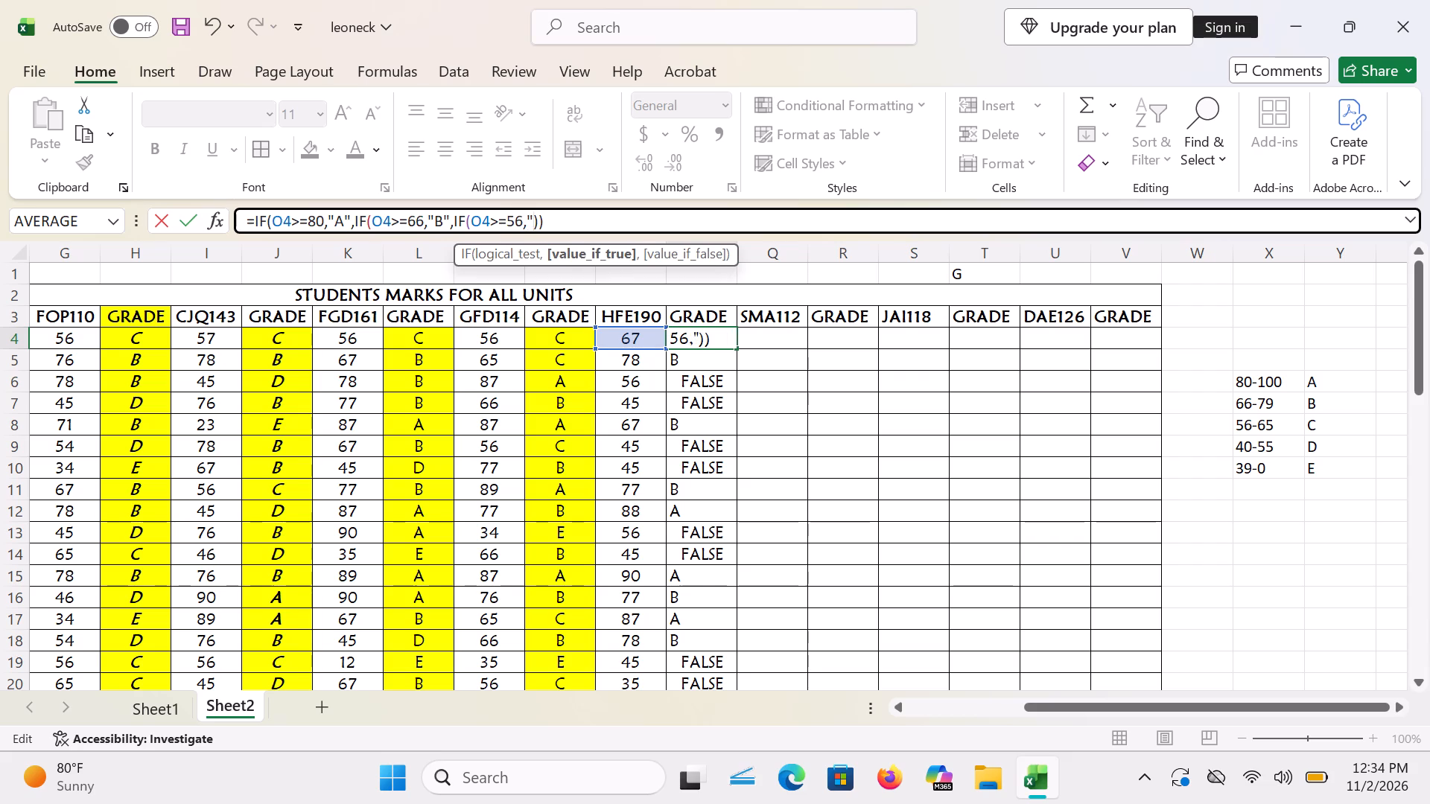
pyautogui.press('c')
pyautogui.hotkey('shift', '"')
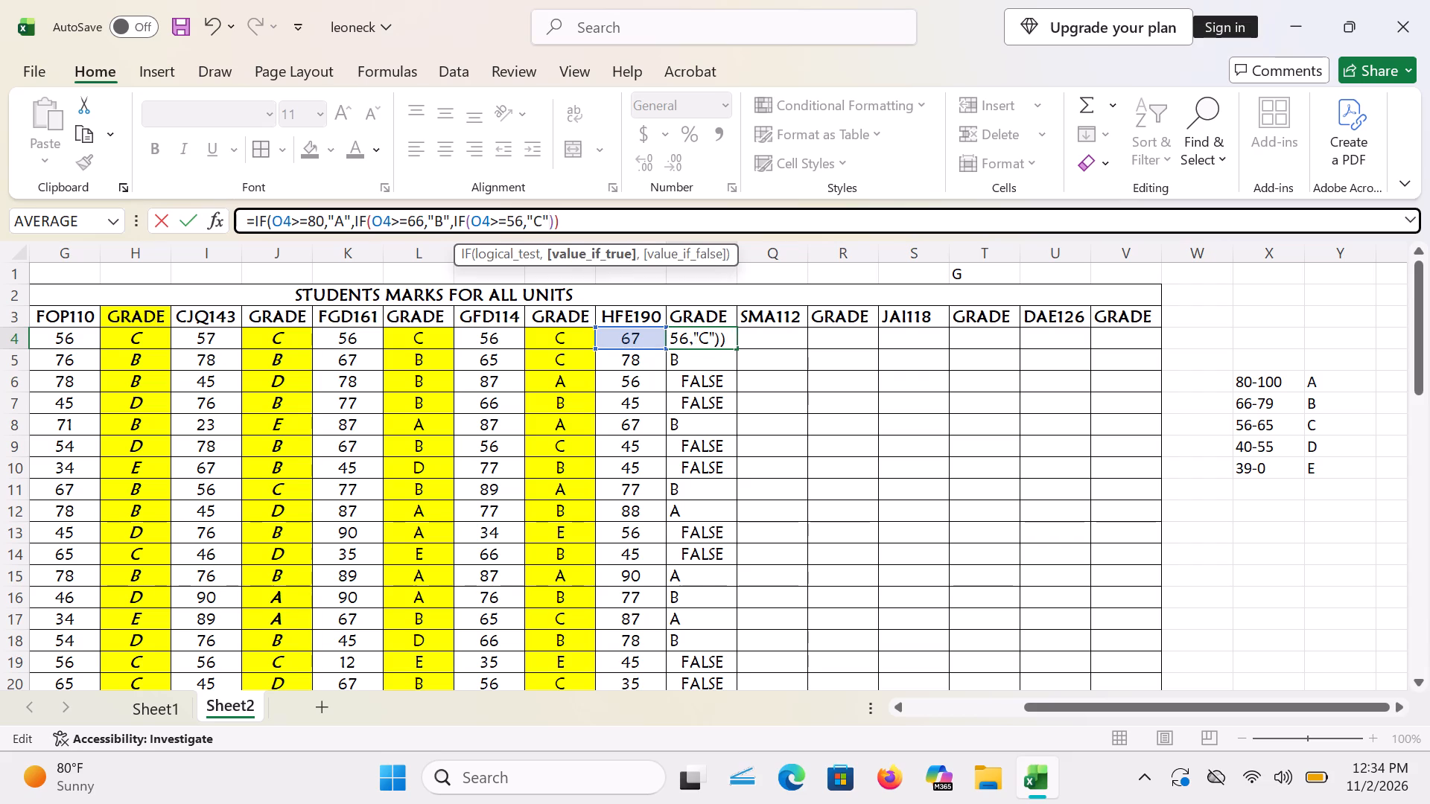
pyautogui.hotkey('shift', ')')
pyautogui.press('Return')
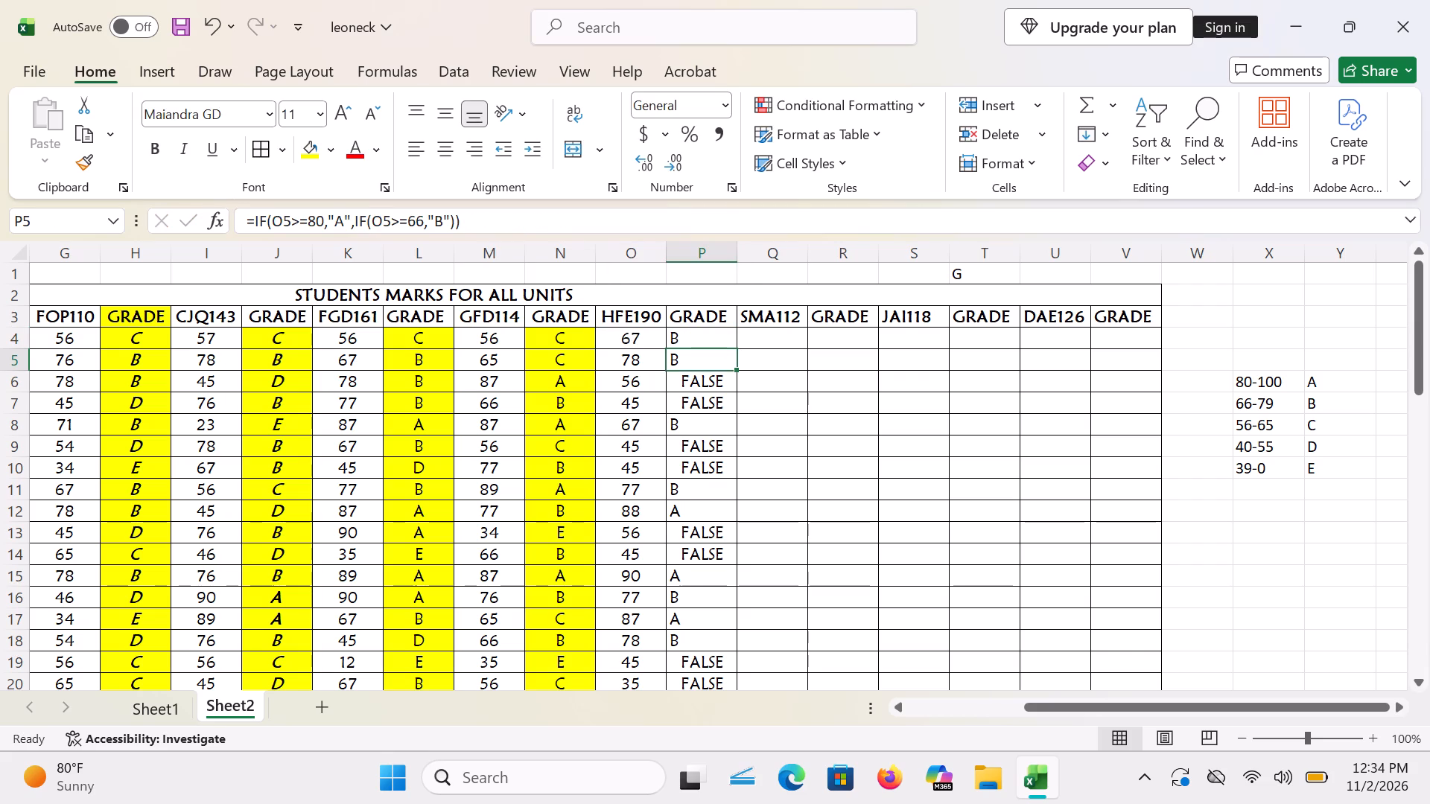
# Fill the updated P4 grade formula down column P beside all the HFE190 marks.
pyautogui.click(697, 333)
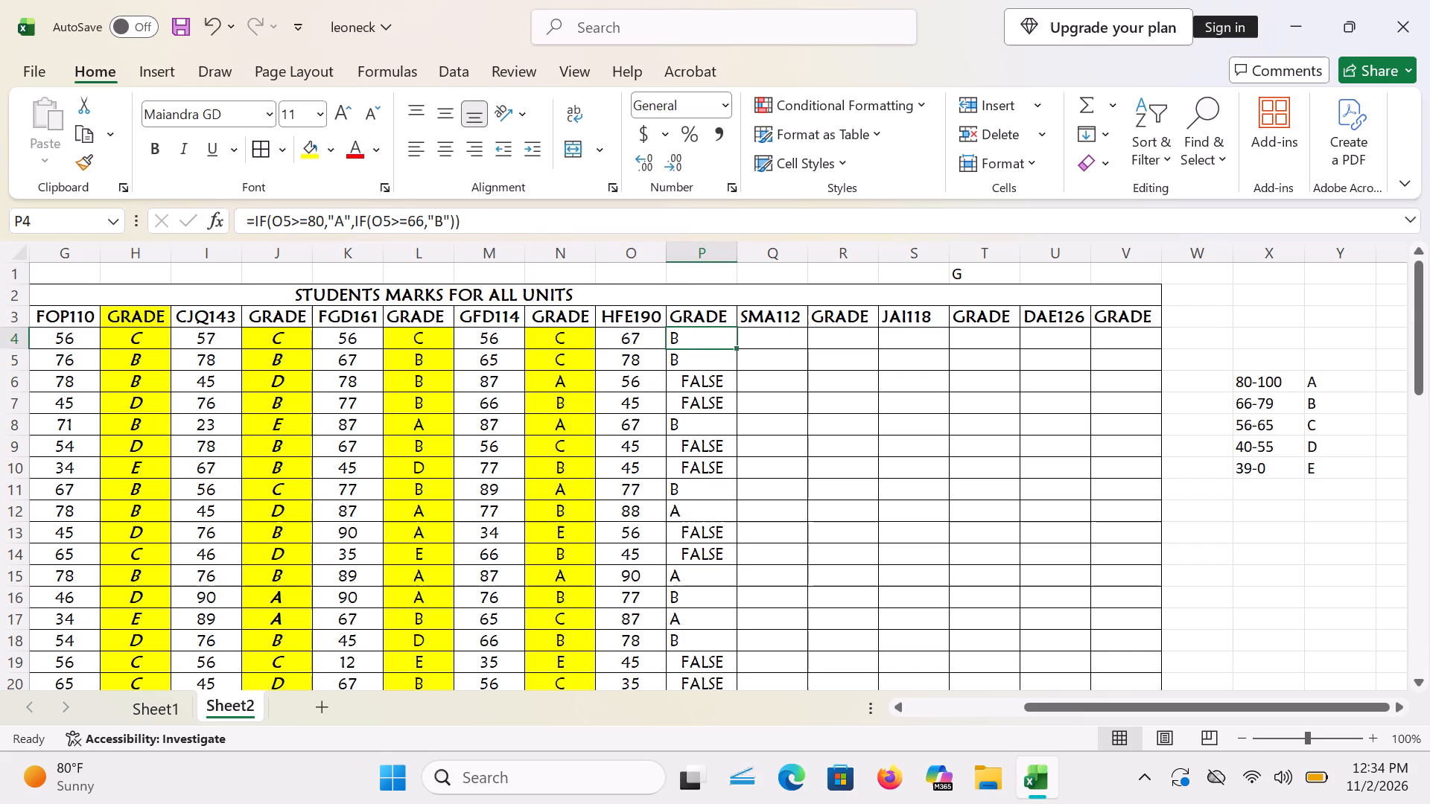
pyautogui.doubleClick(734, 348)
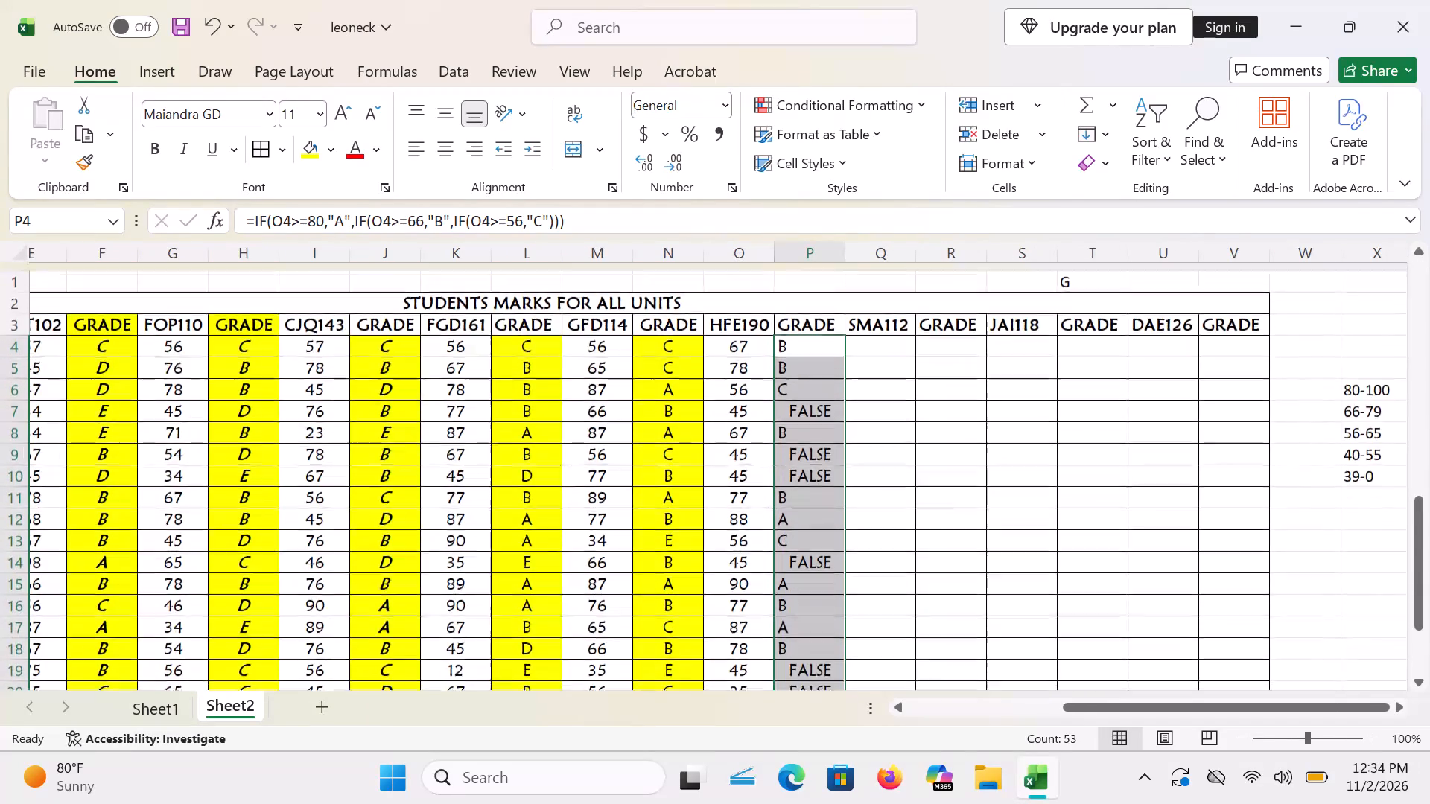
# Add a fourth IF to the P4 grade formula as the false value, returning "D" when O4>=40.
pyautogui.click(546, 223)
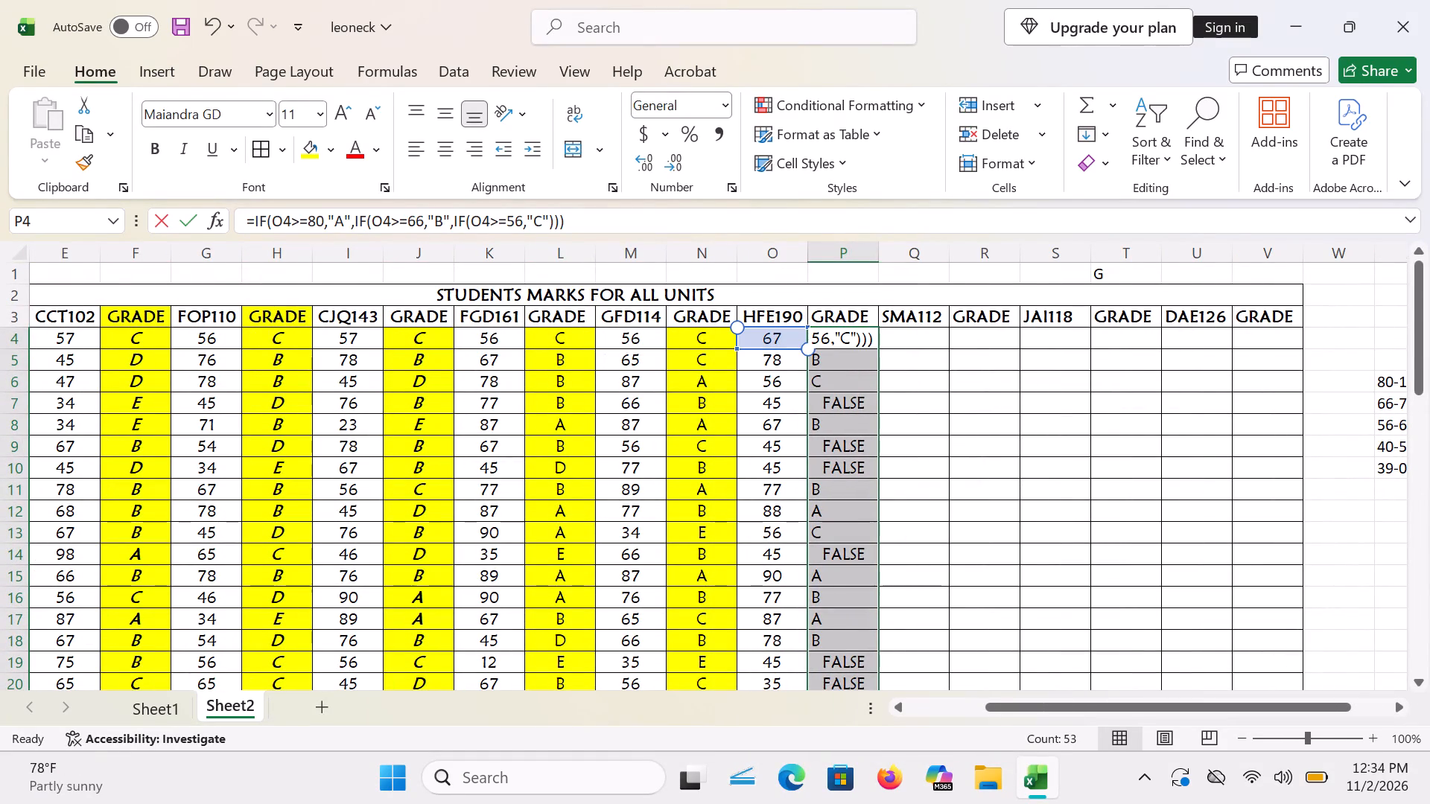
pyautogui.press(',')
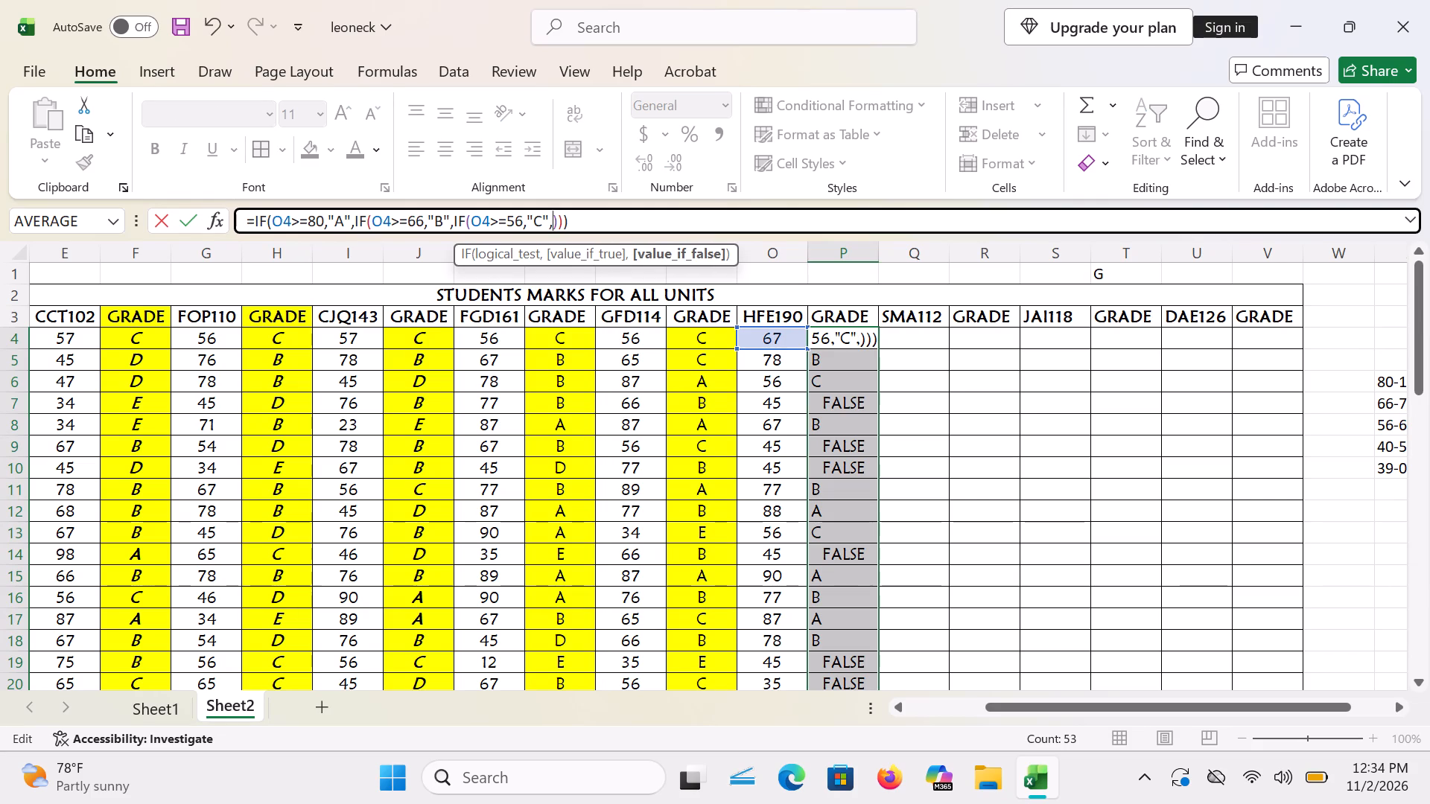
pyautogui.write('IF')
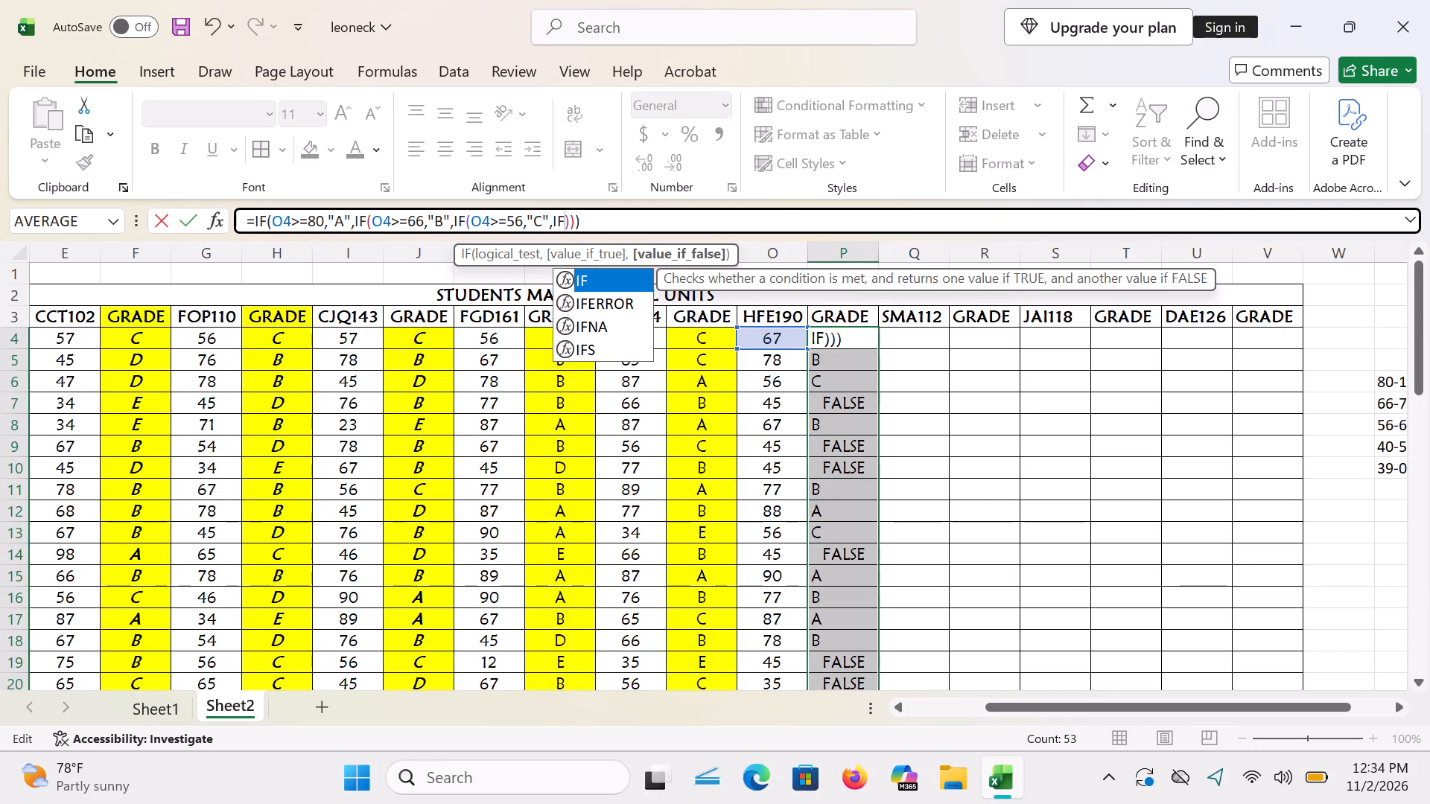
pyautogui.doubleClick(623, 269)
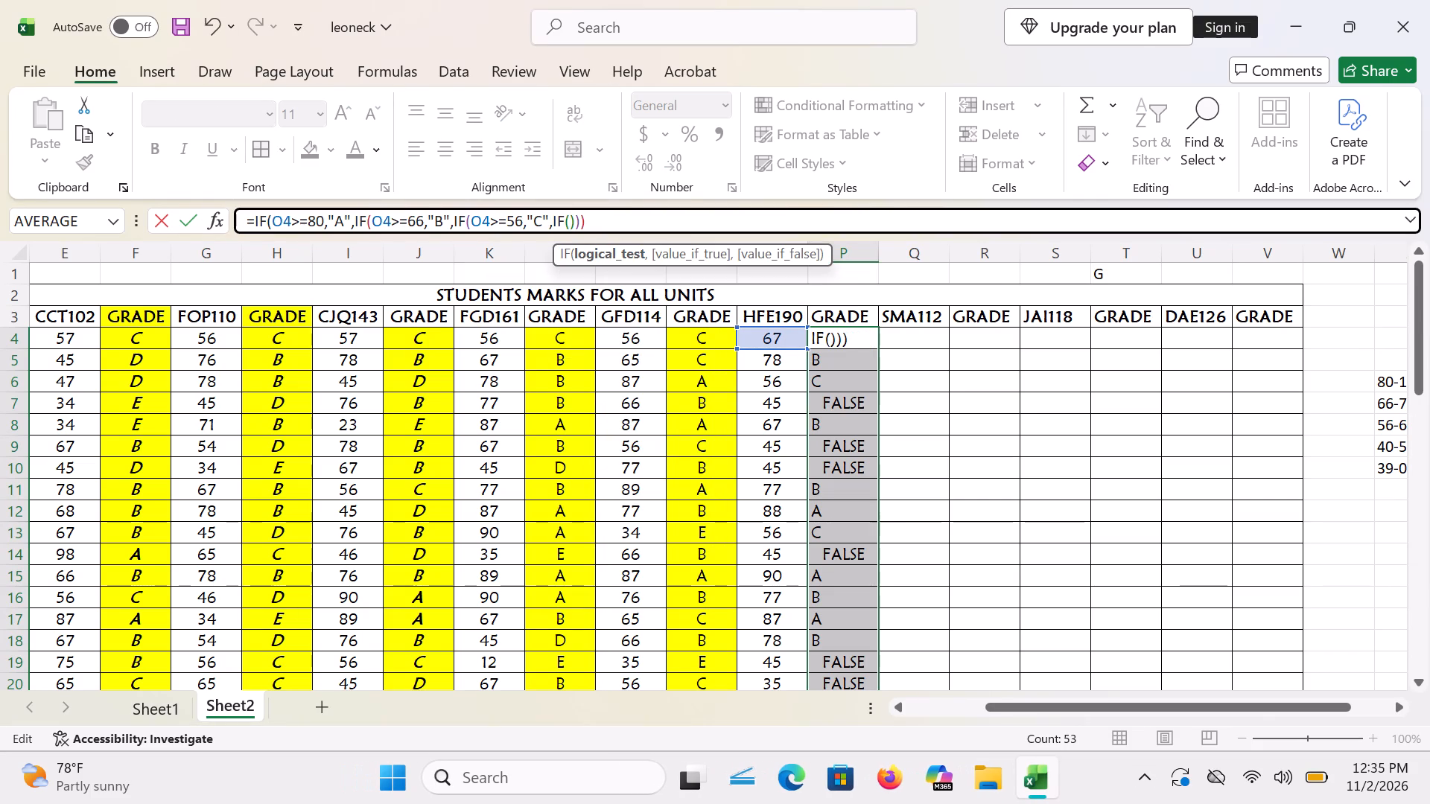
pyautogui.write('O4')
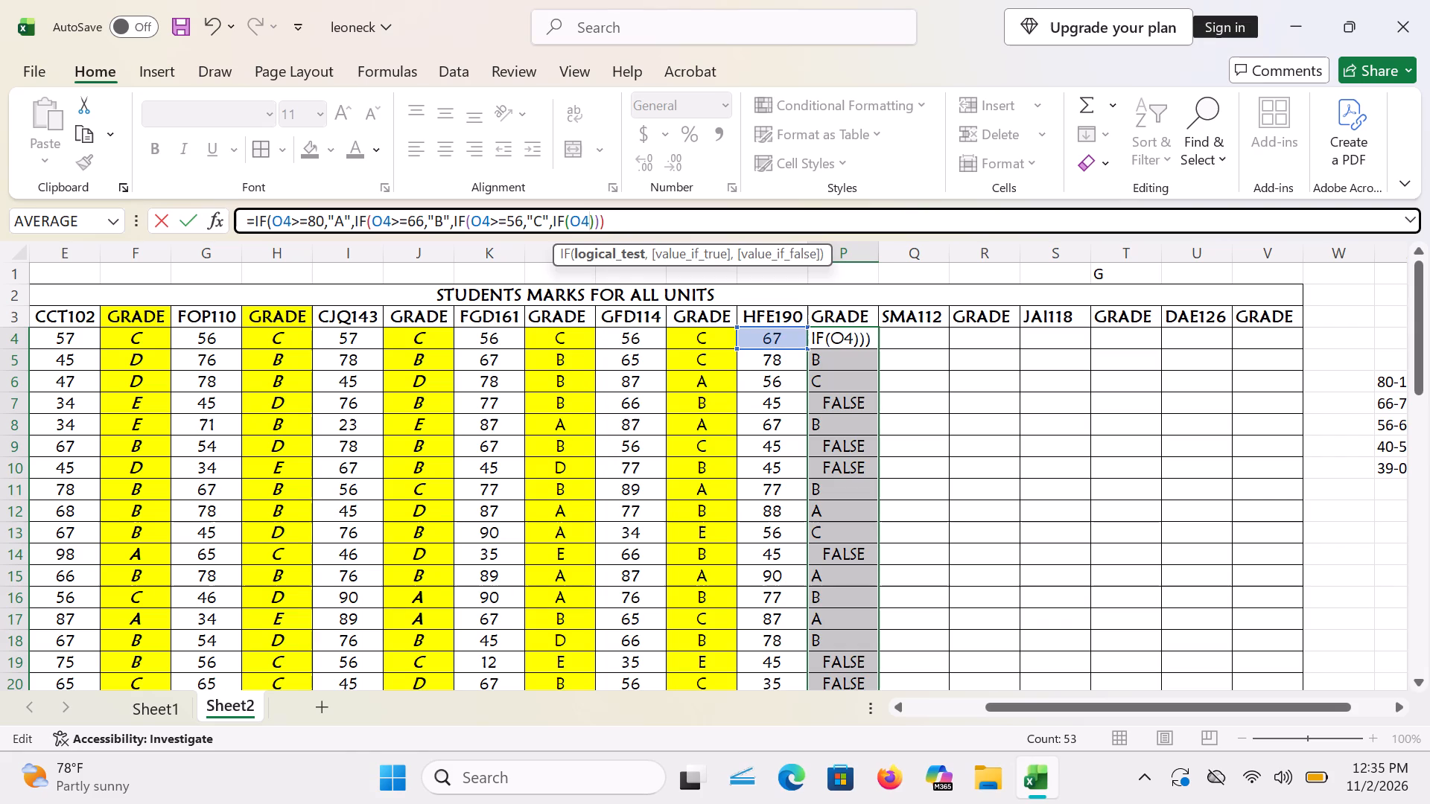
pyautogui.write('>=')
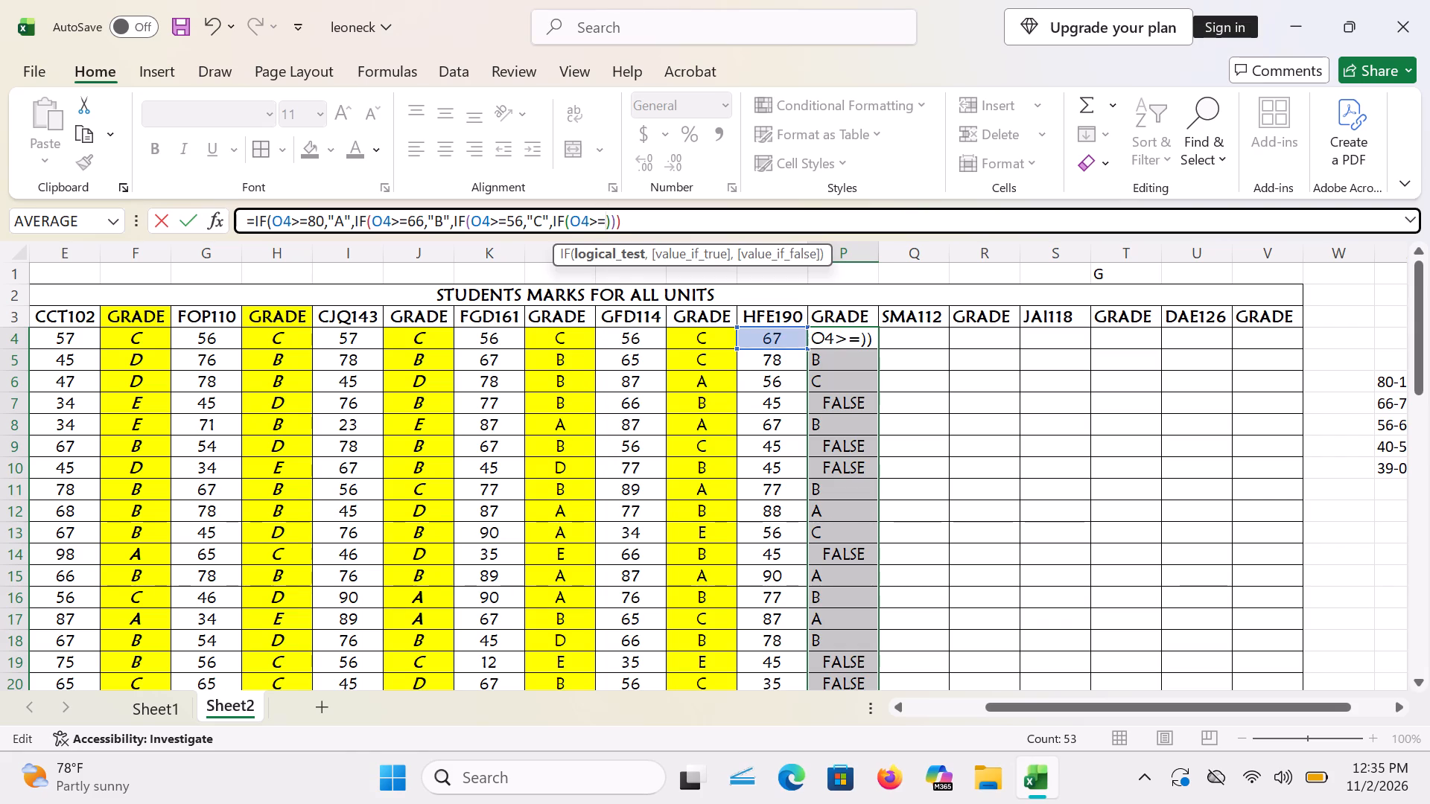
pyautogui.write('40')
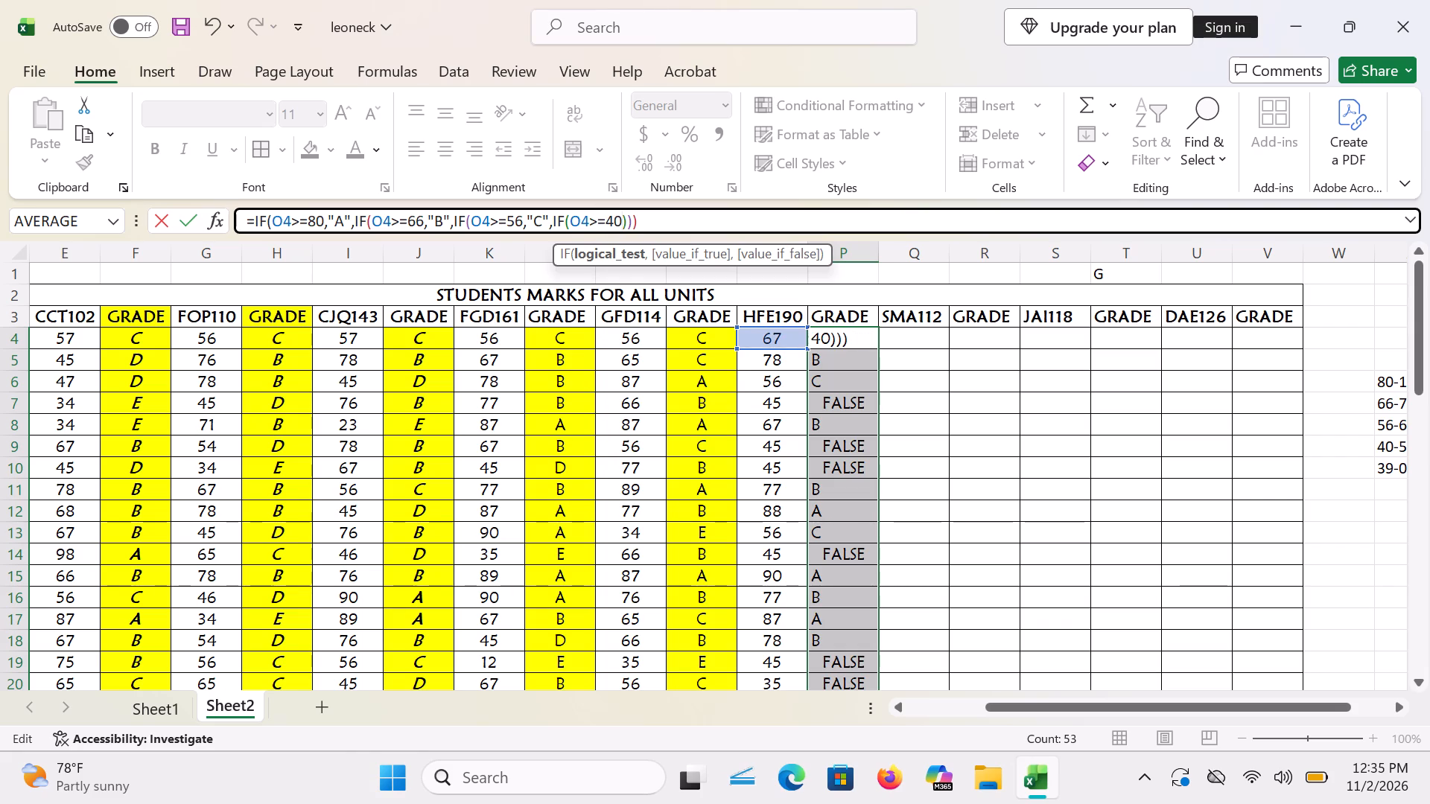
pyautogui.press(',')
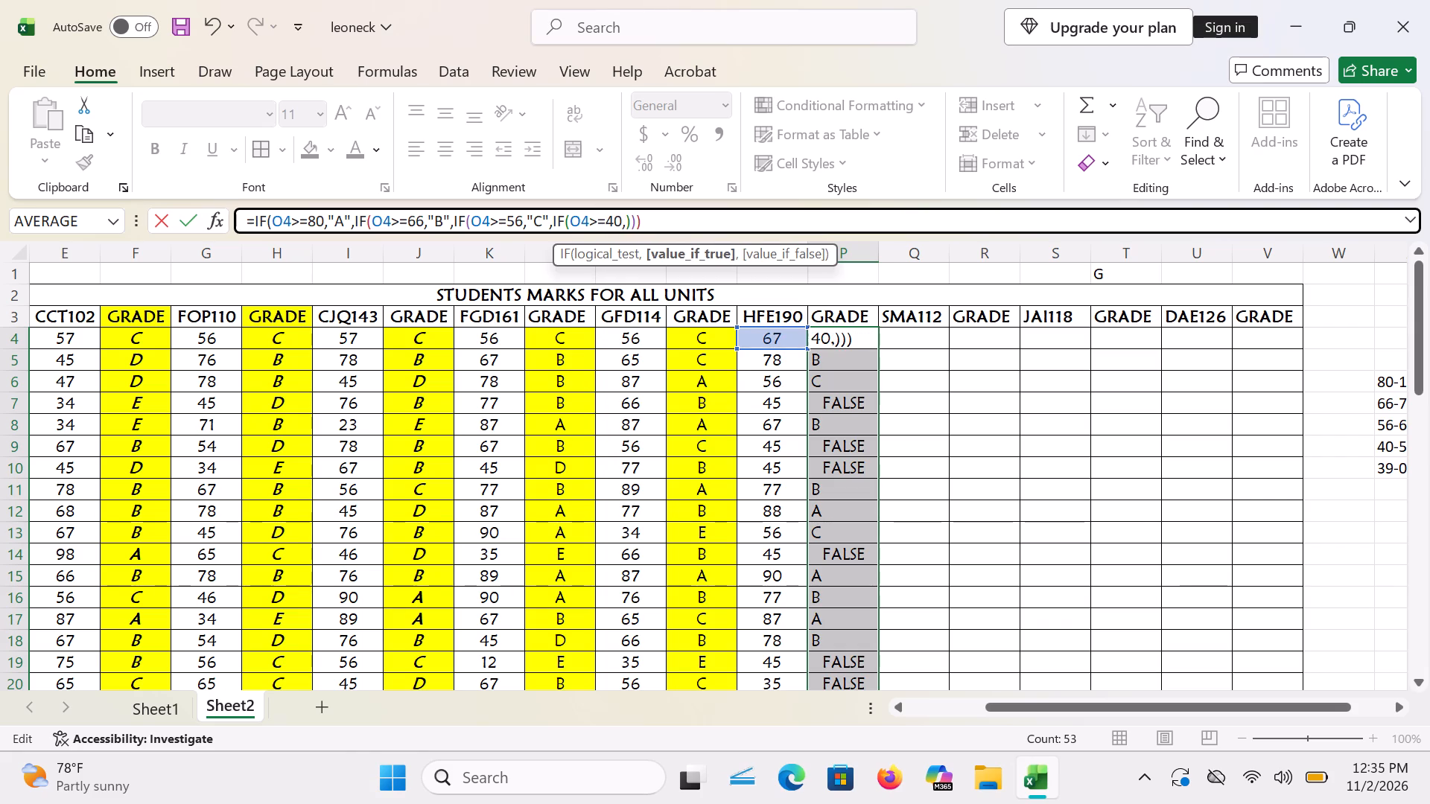
pyautogui.hotkey('shift', '"')
pyautogui.press('d')
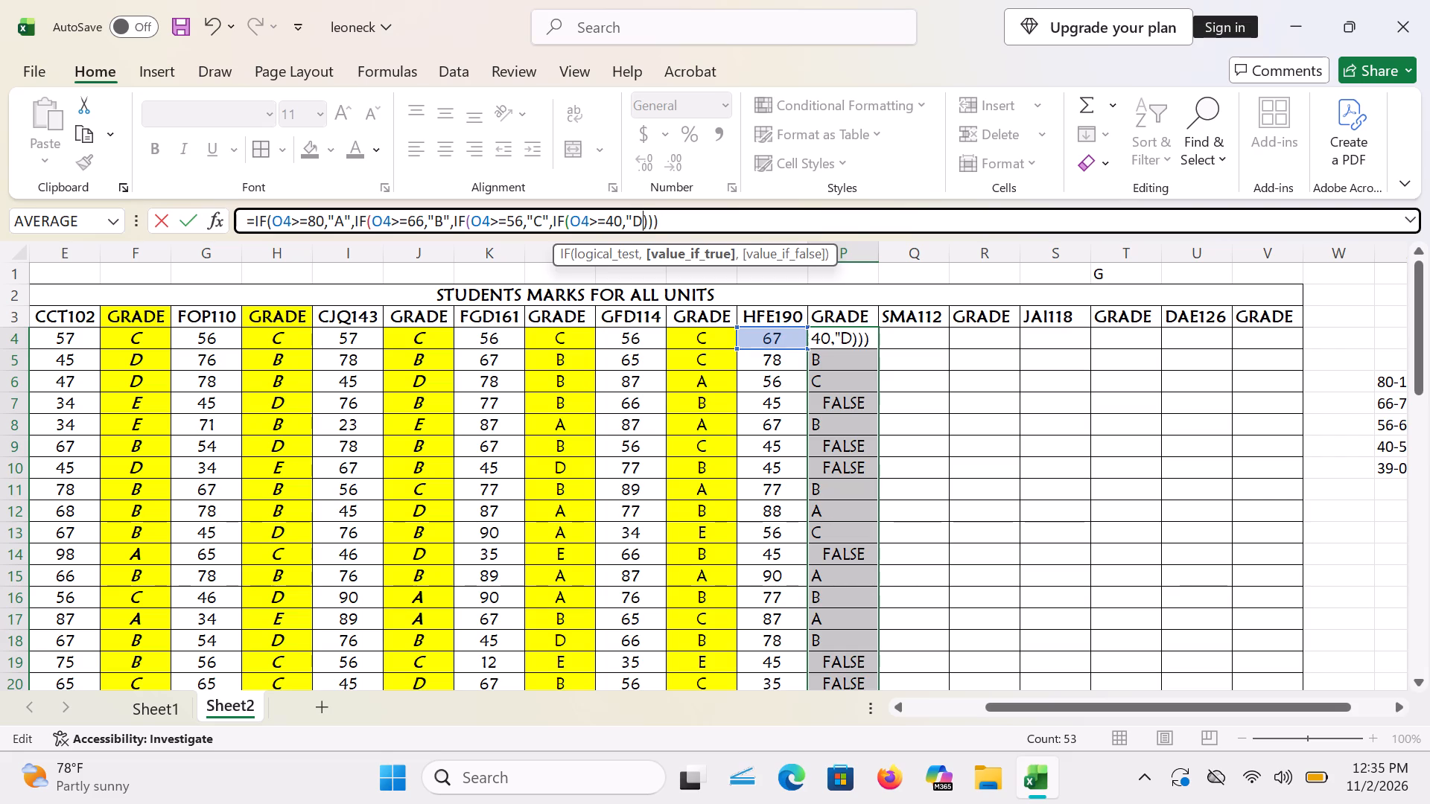
pyautogui.hotkey('shift', '"')
# Add a fifth nested IF to the P4 grade formula, returning "E" when O4<=49, close all brackets and commit it.
pyautogui.write(',IF')
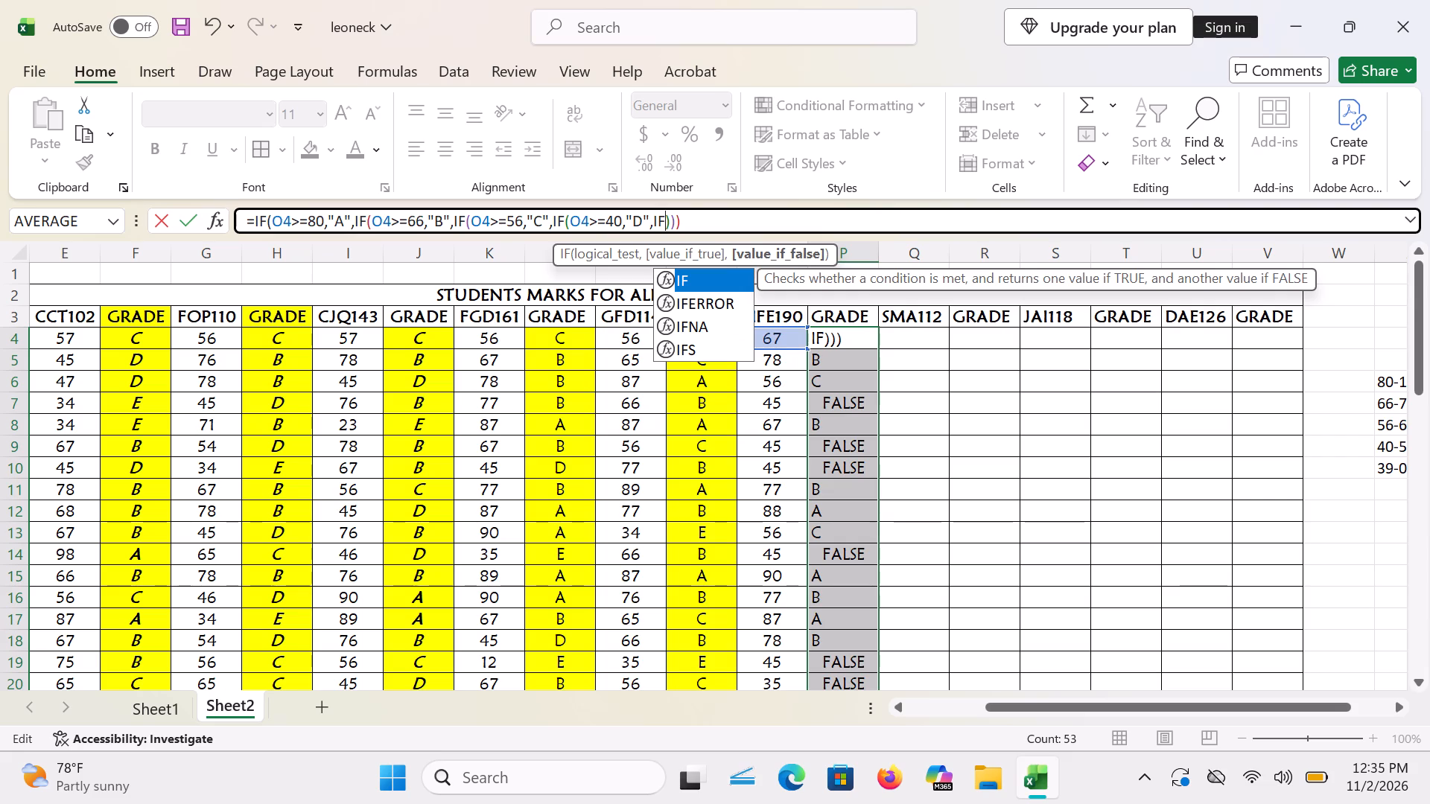
pyautogui.doubleClick(703, 268)
pyautogui.doubleClick(703, 273)
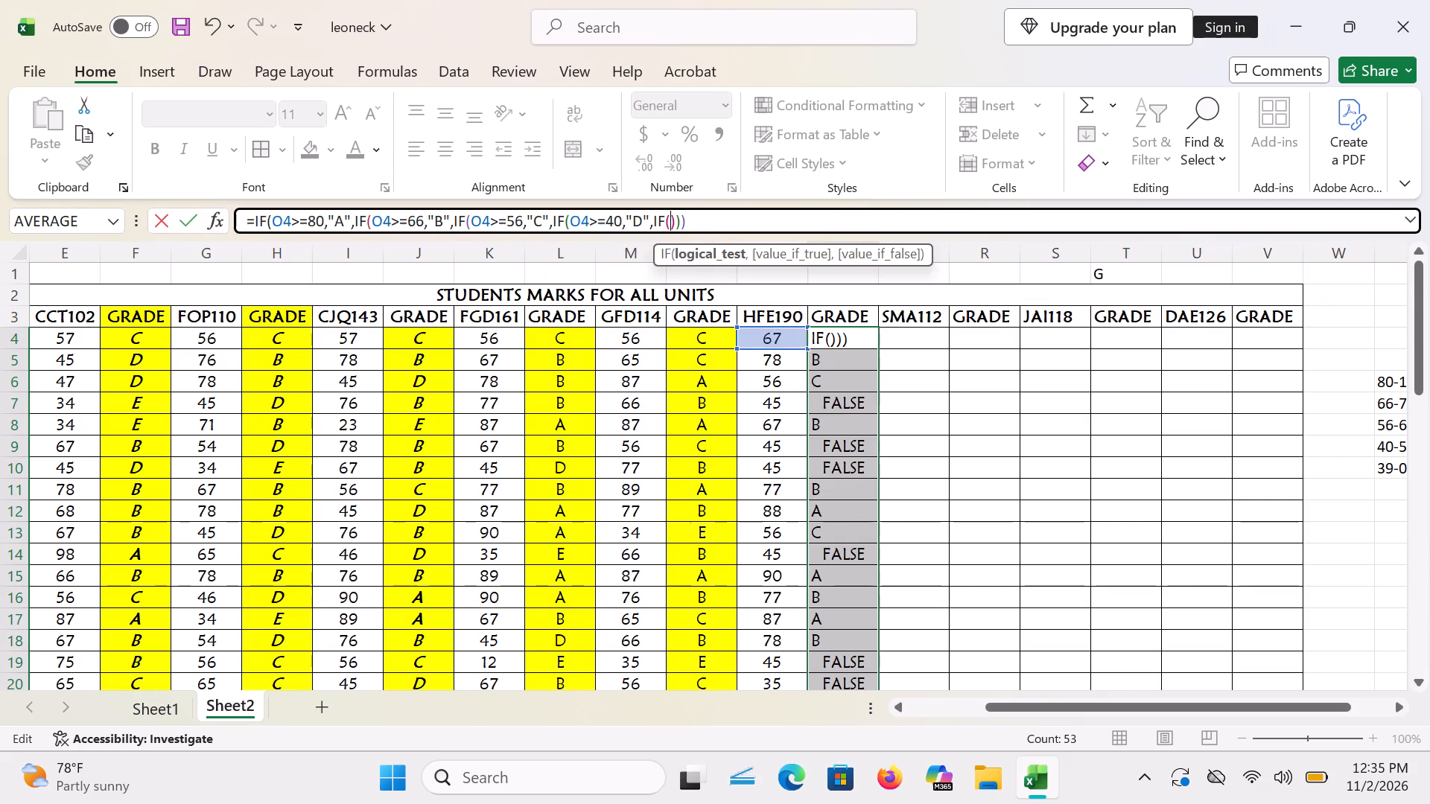
pyautogui.write('O4')
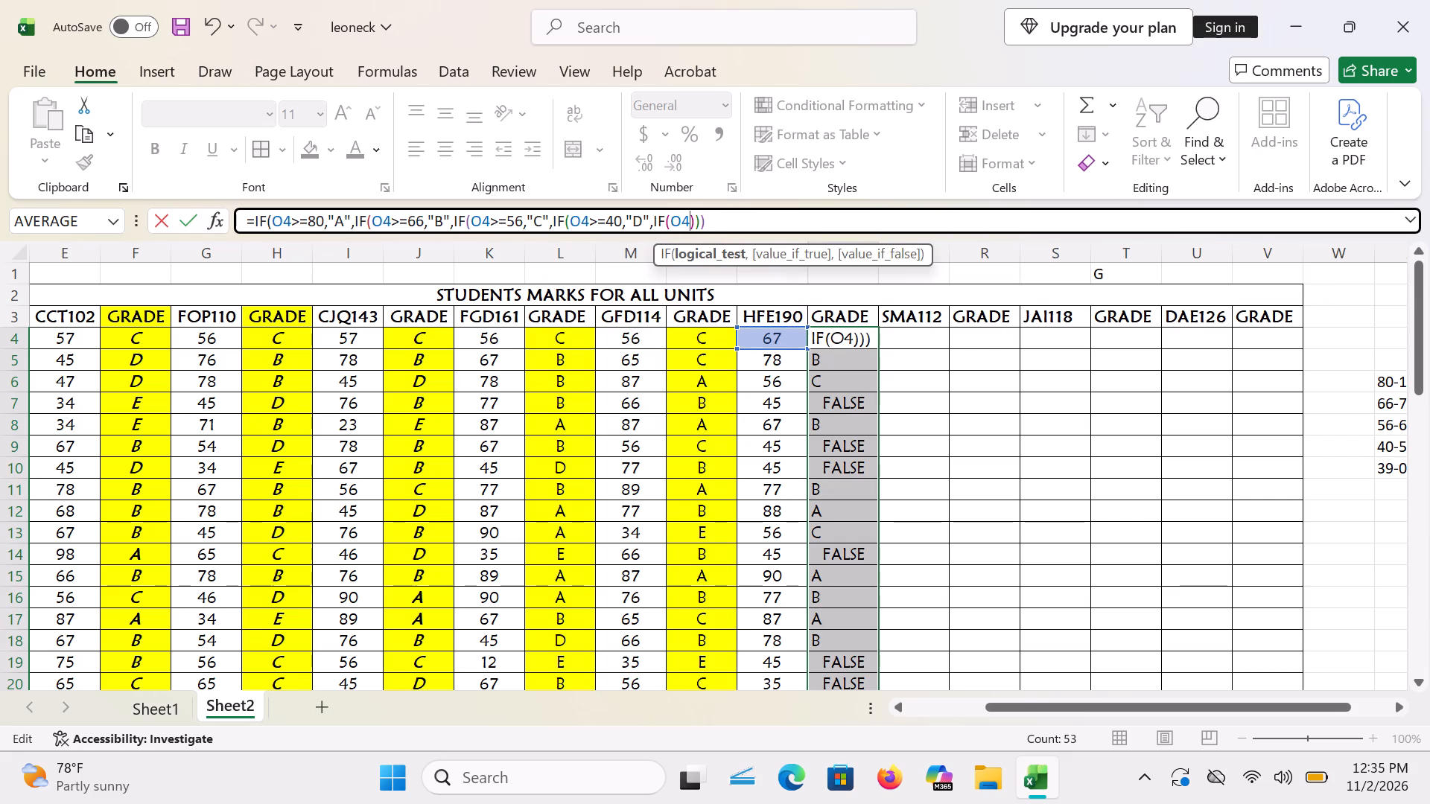
pyautogui.press('shift+less')
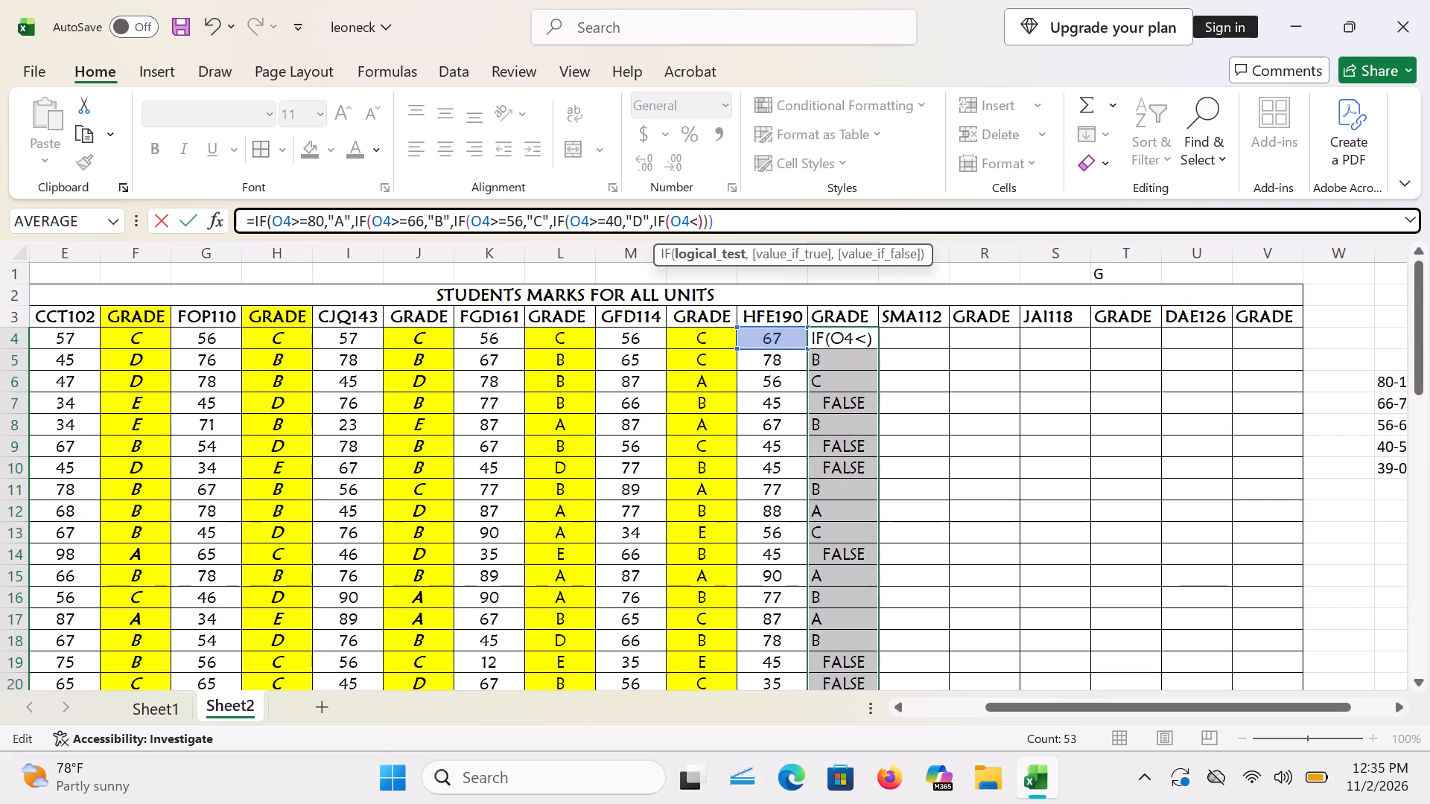
pyautogui.hotkey('shift', '+')
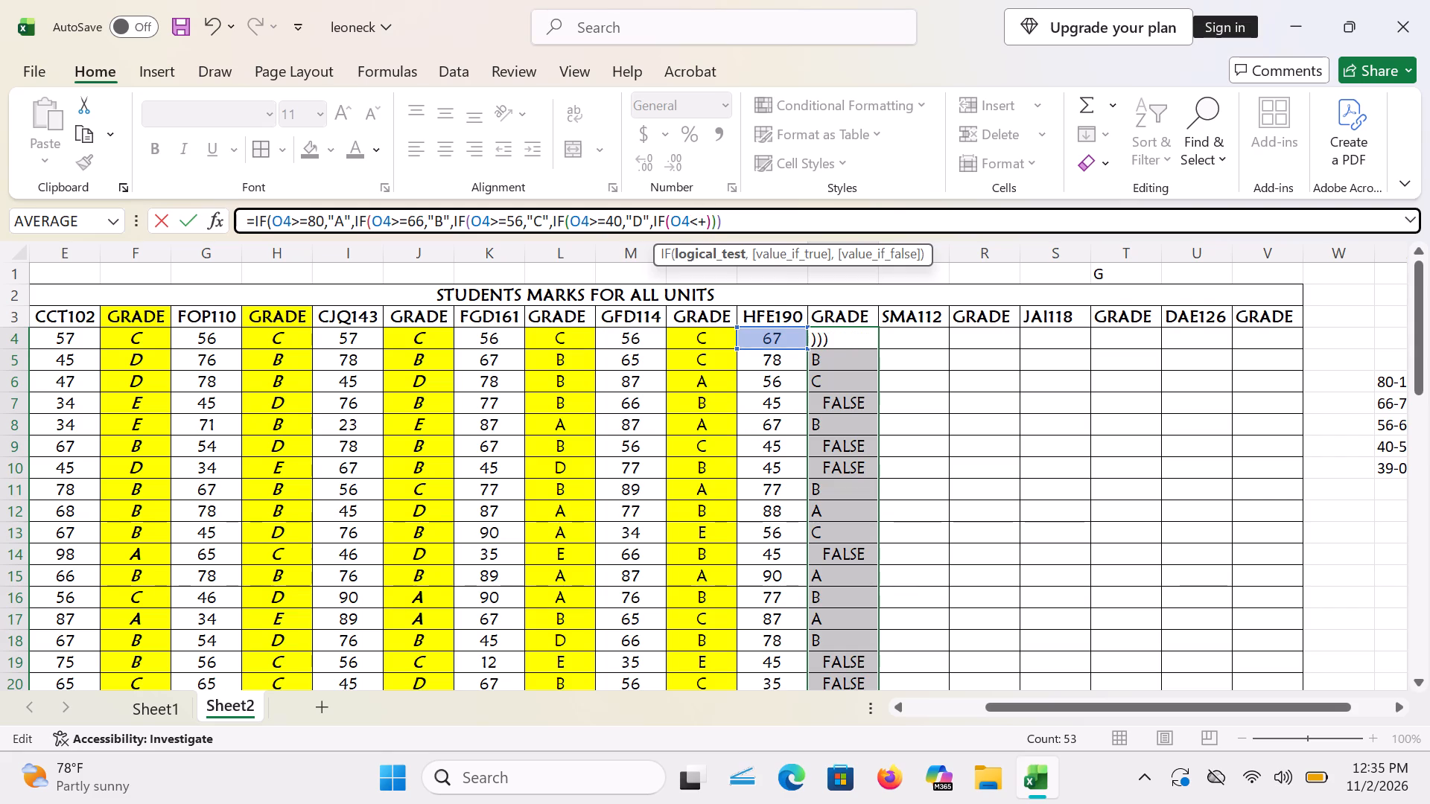
pyautogui.press('BackSpace')
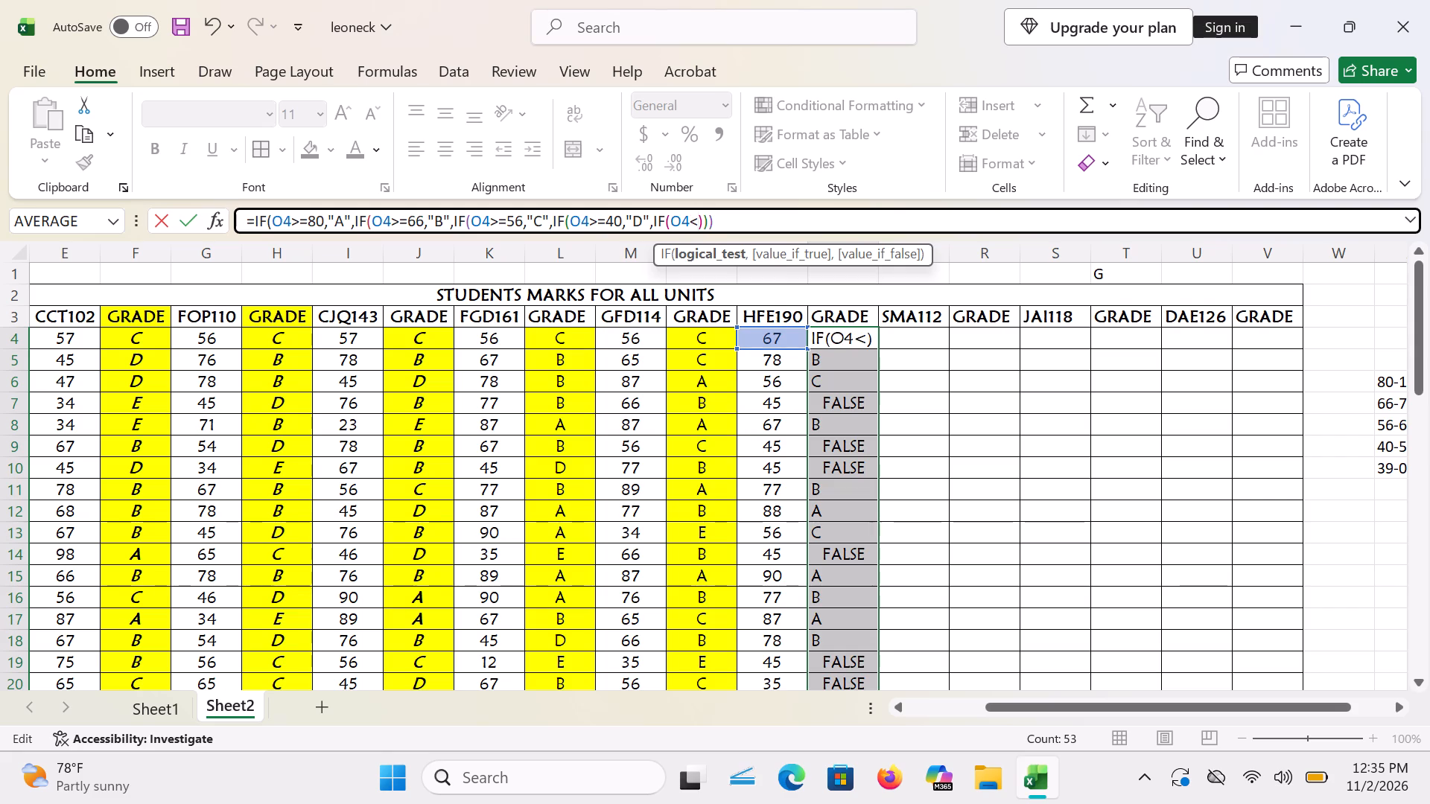
pyautogui.hotkey('shift', '+')
pyautogui.press('BackSpace')
pyautogui.press('=')
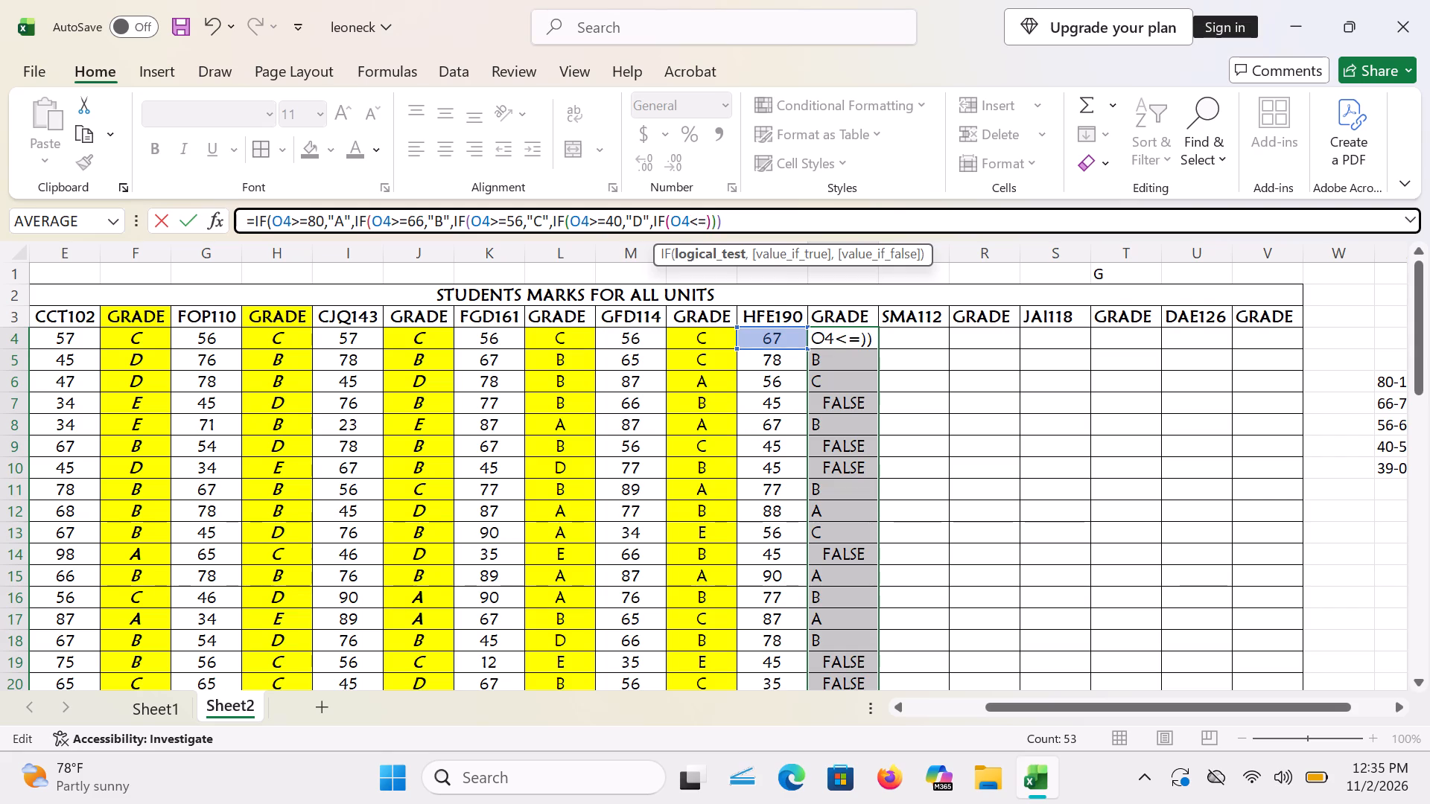
pyautogui.write('47')
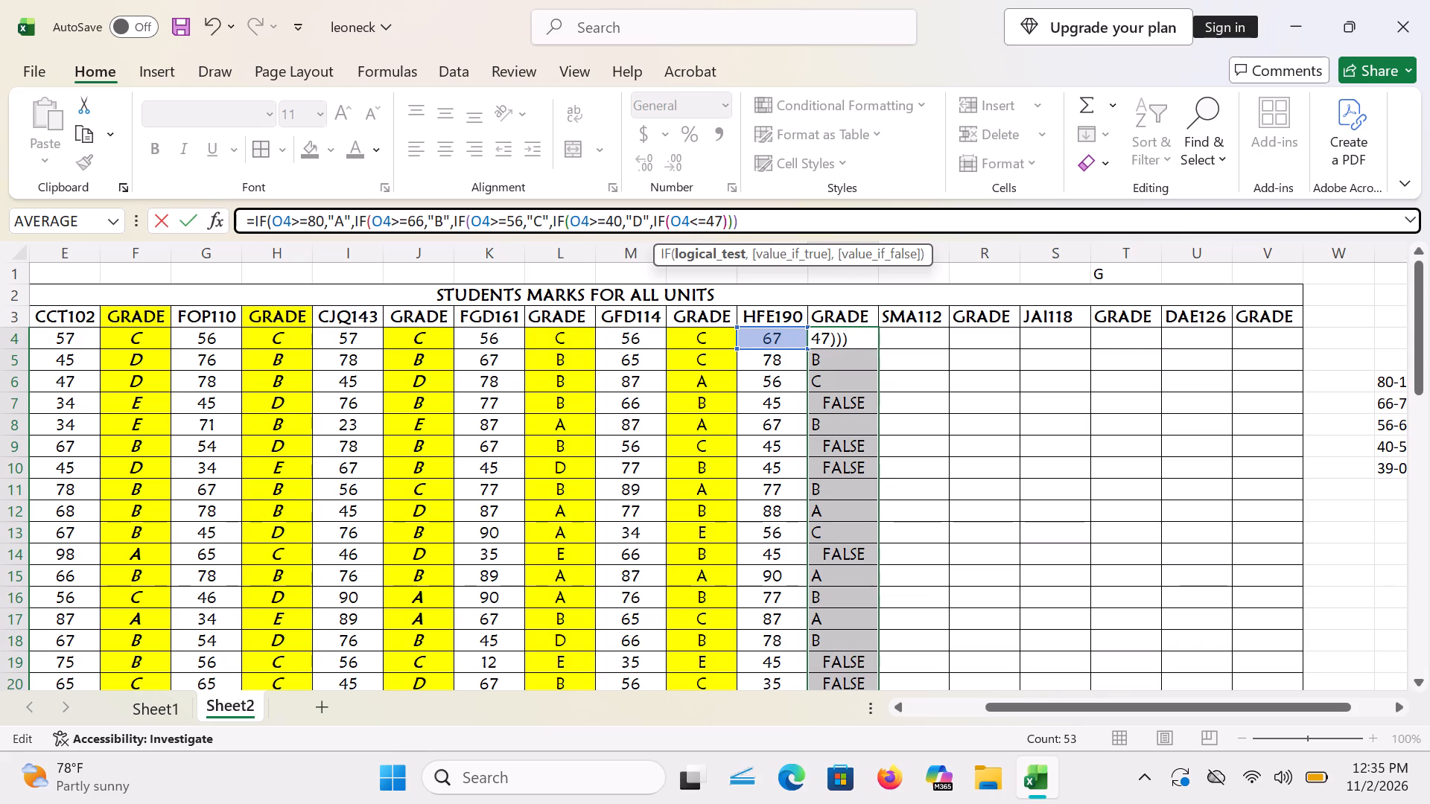
pyautogui.press('BackSpace')
pyautogui.press('9')
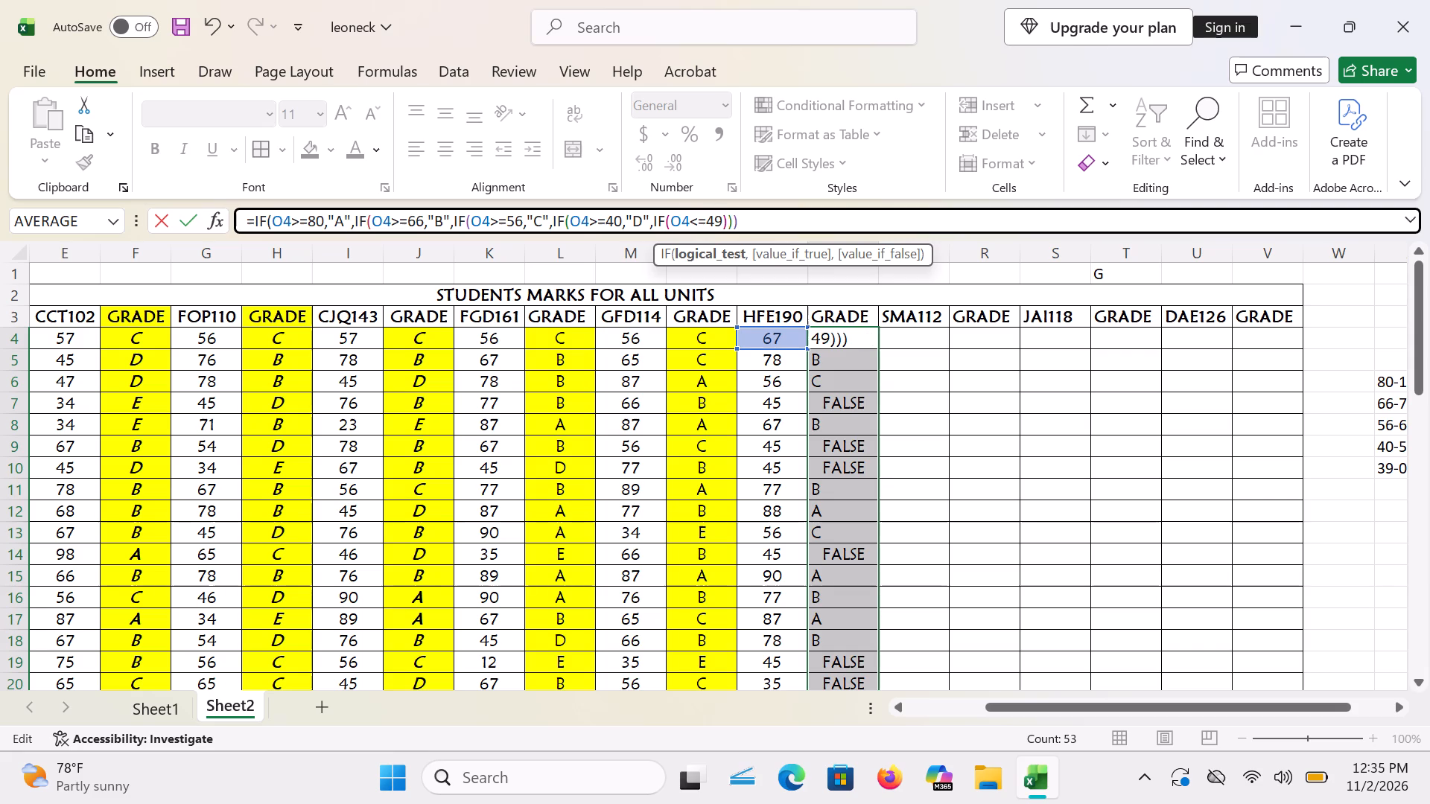
pyautogui.press(',')
pyautogui.hotkey('shift', '"')
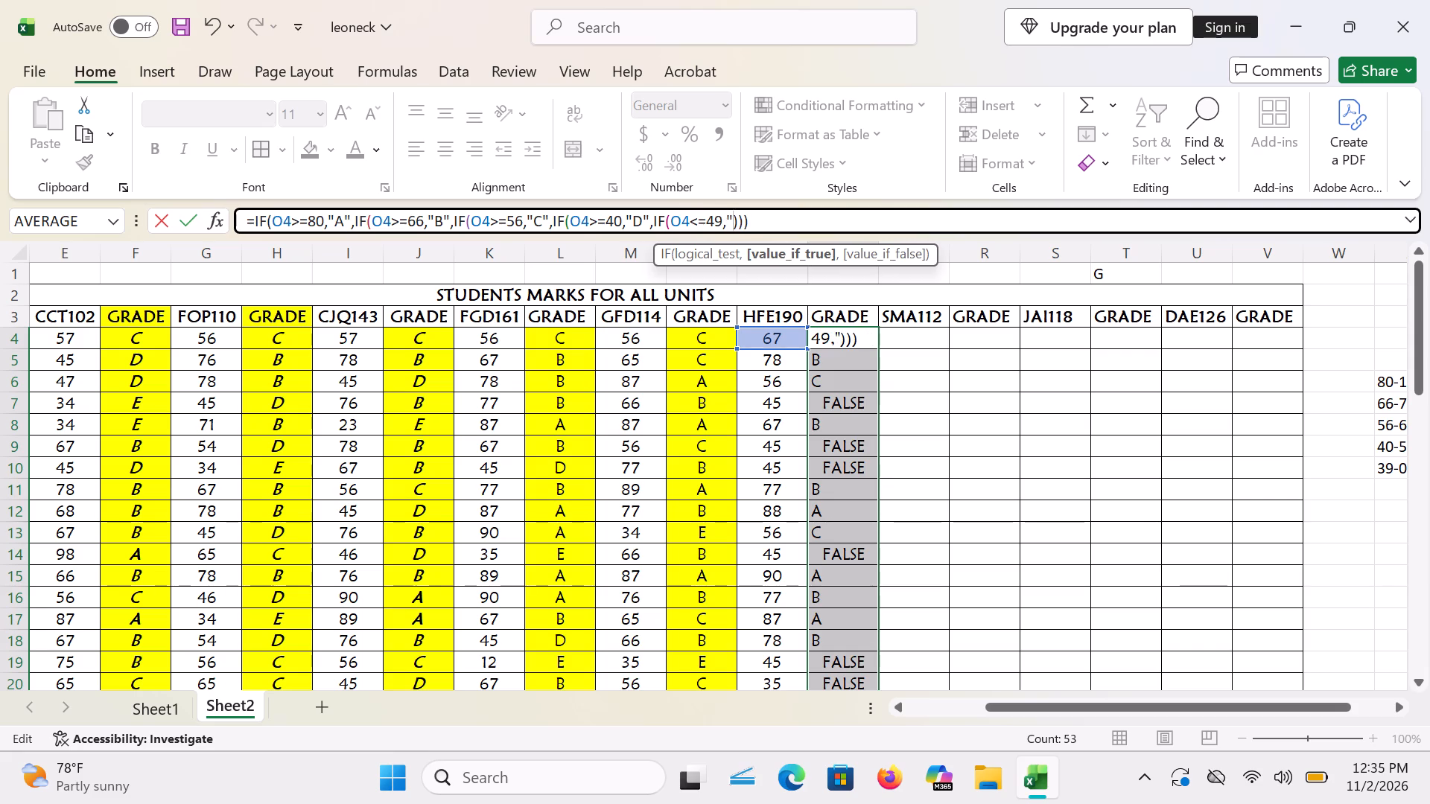
pyautogui.press('e')
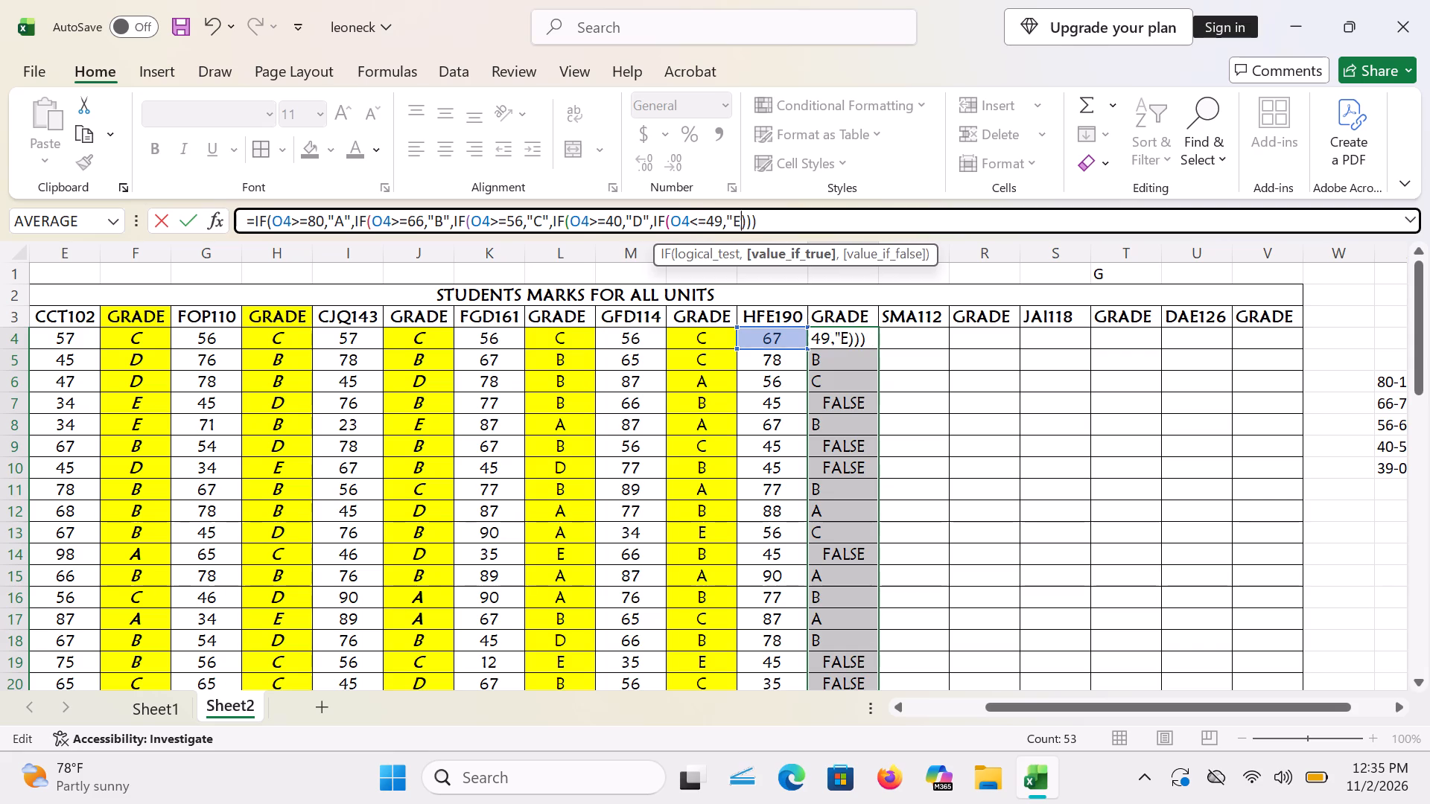
pyautogui.hotkey('shift', '"')
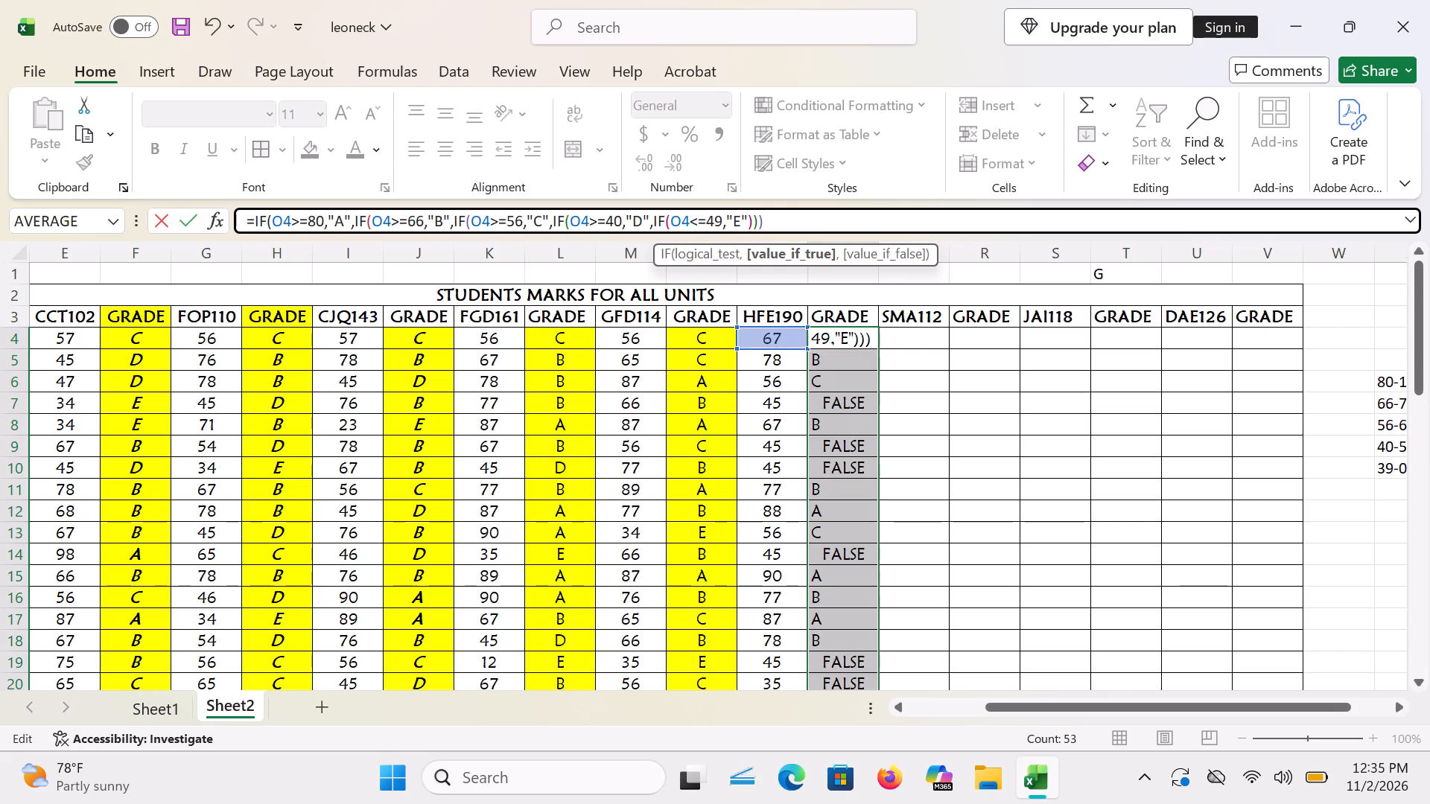
pyautogui.write(')0')
pyautogui.press('BackSpace')
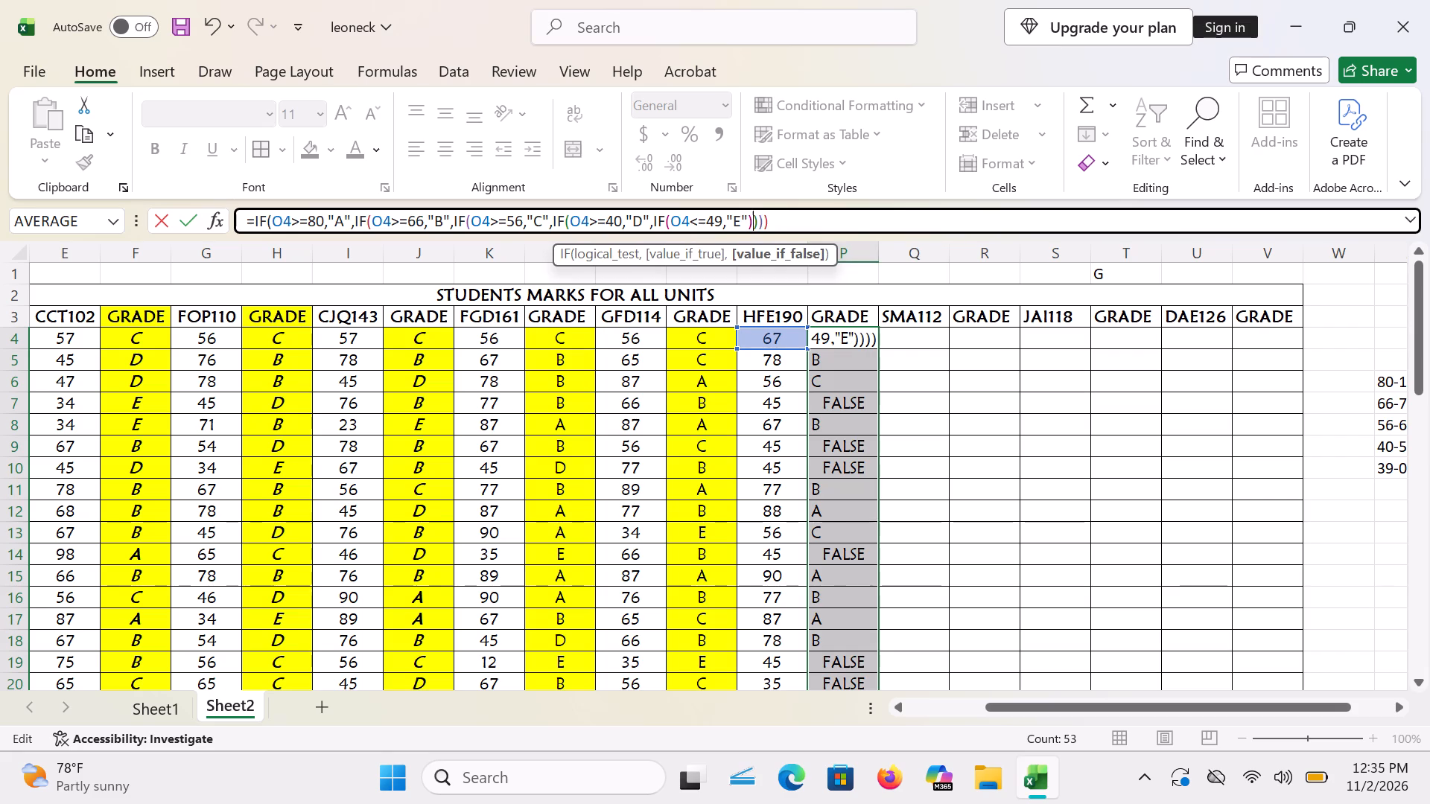
pyautogui.hotkey('shift', ')')
pyautogui.press('Return')
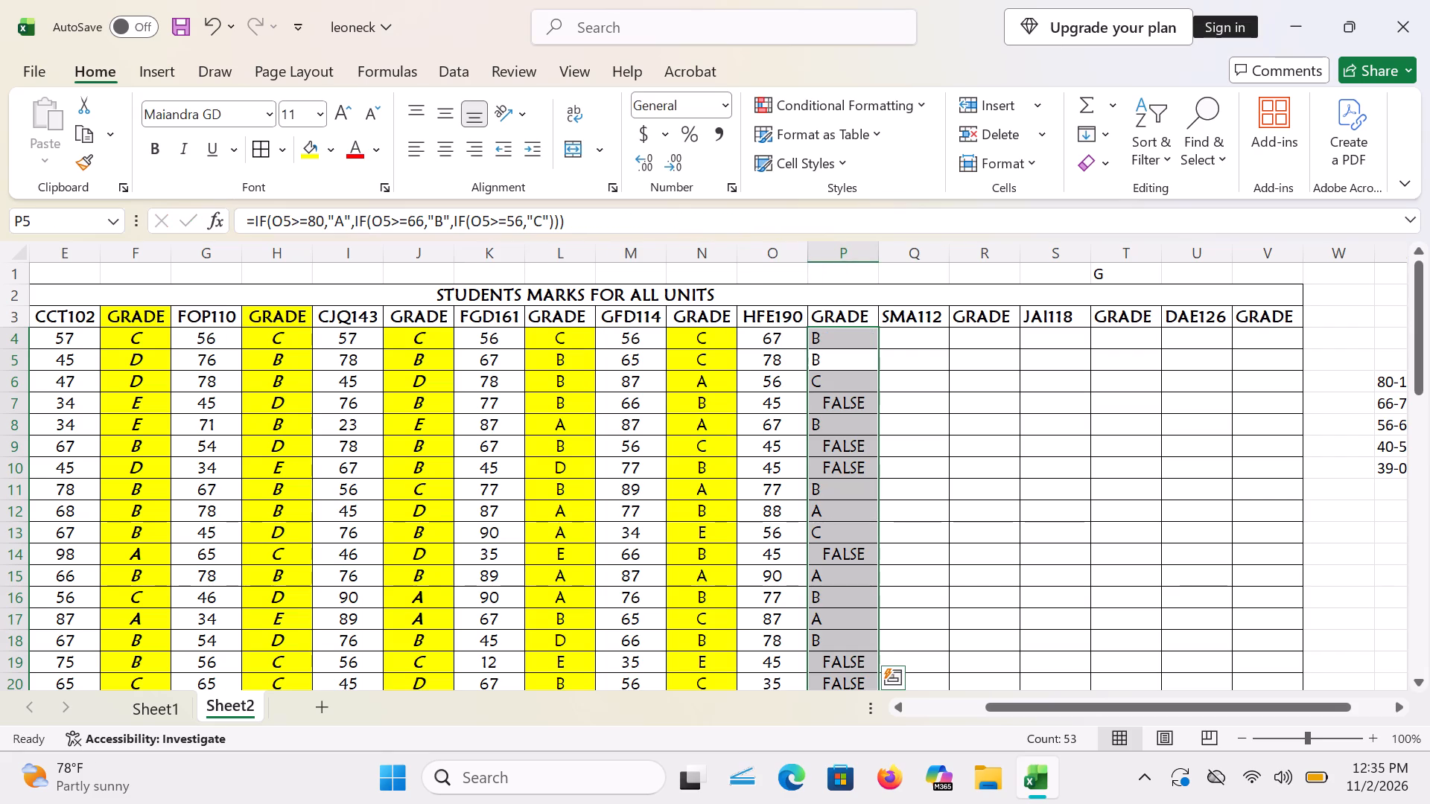
# Fill the completed P4 grade formula down column P beside all the HFE190 marks.
pyautogui.click(838, 349)
pyautogui.click(838, 343)
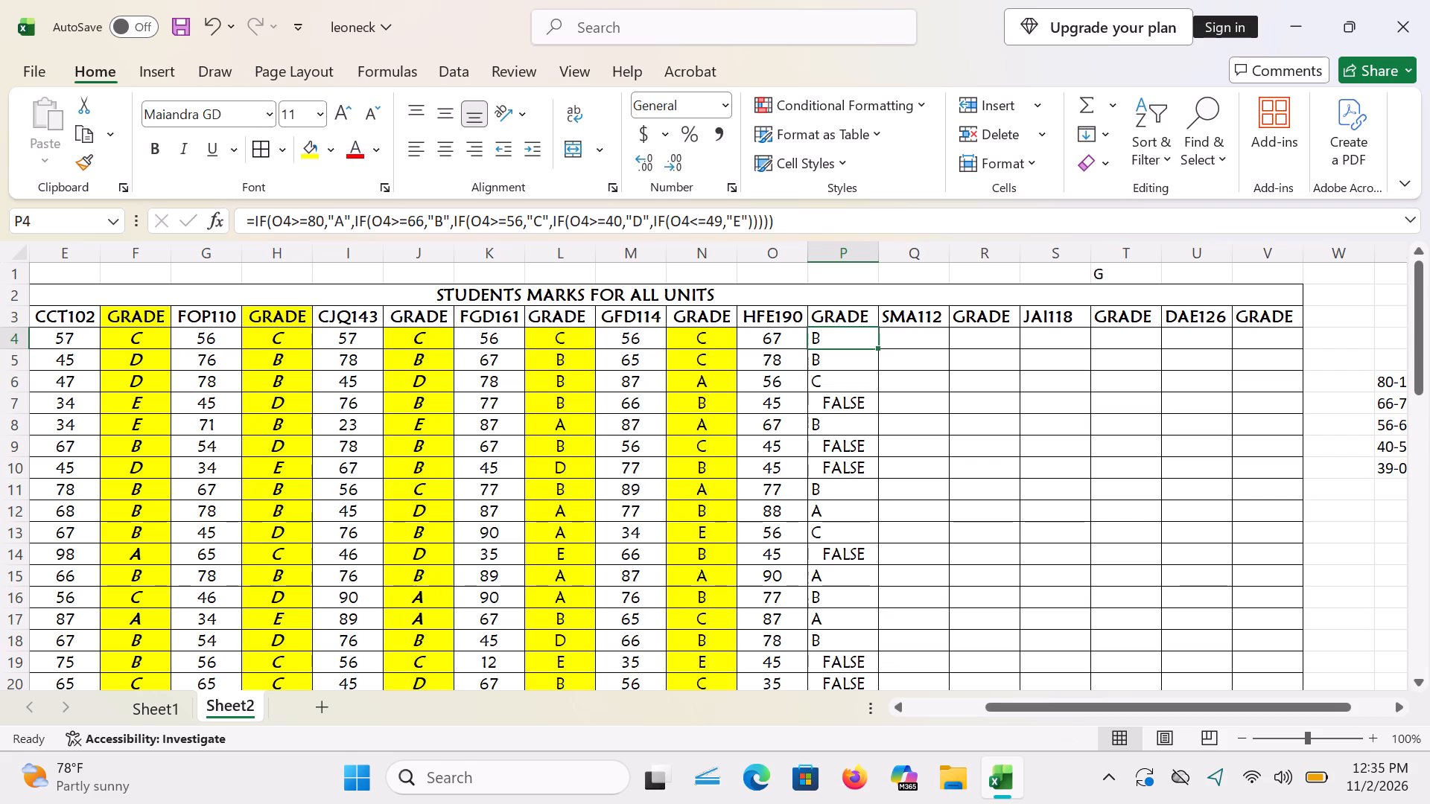
pyautogui.doubleClick(877, 345)
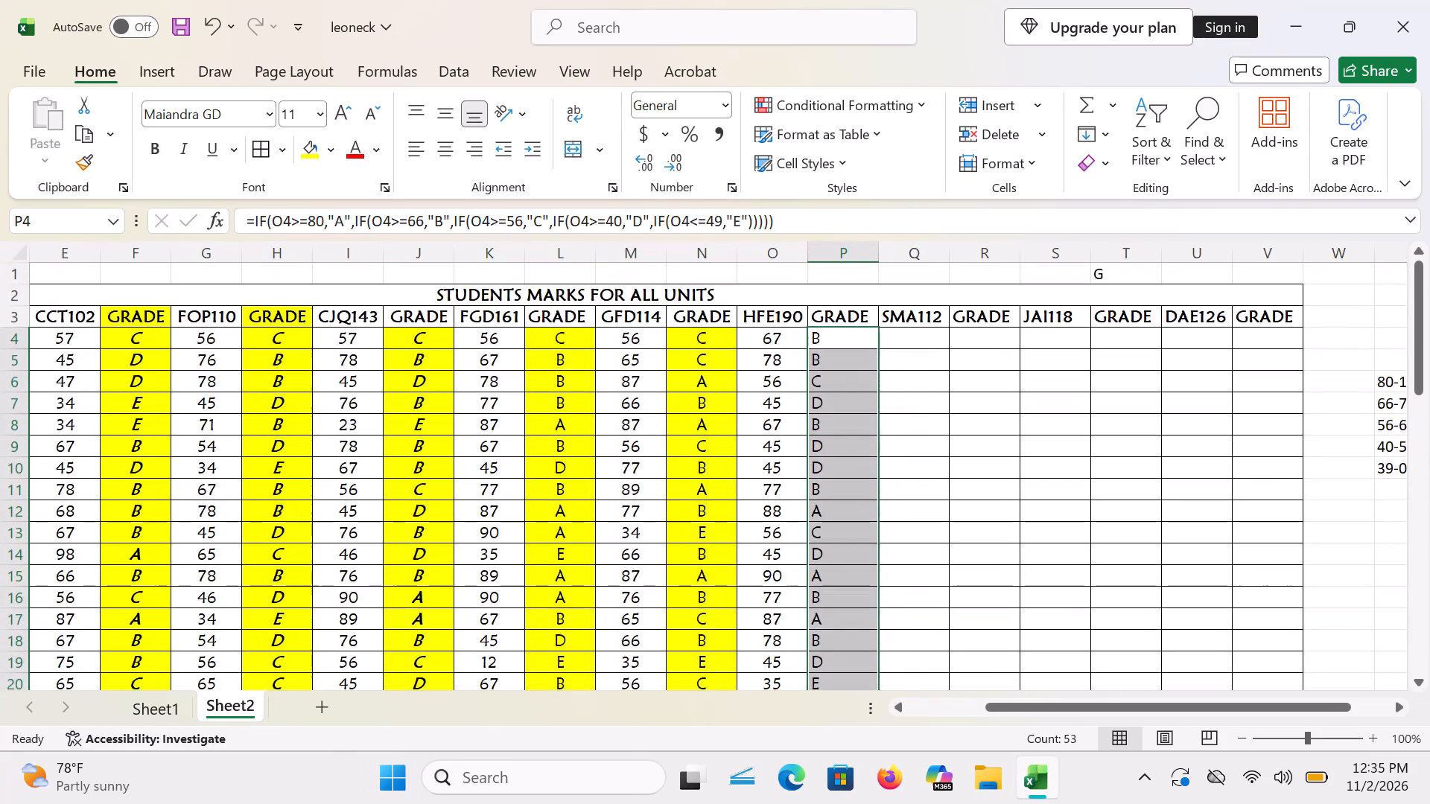
# Apply the yellow fill colour to the HFE190 grades in column P.
pyautogui.click(318, 158)
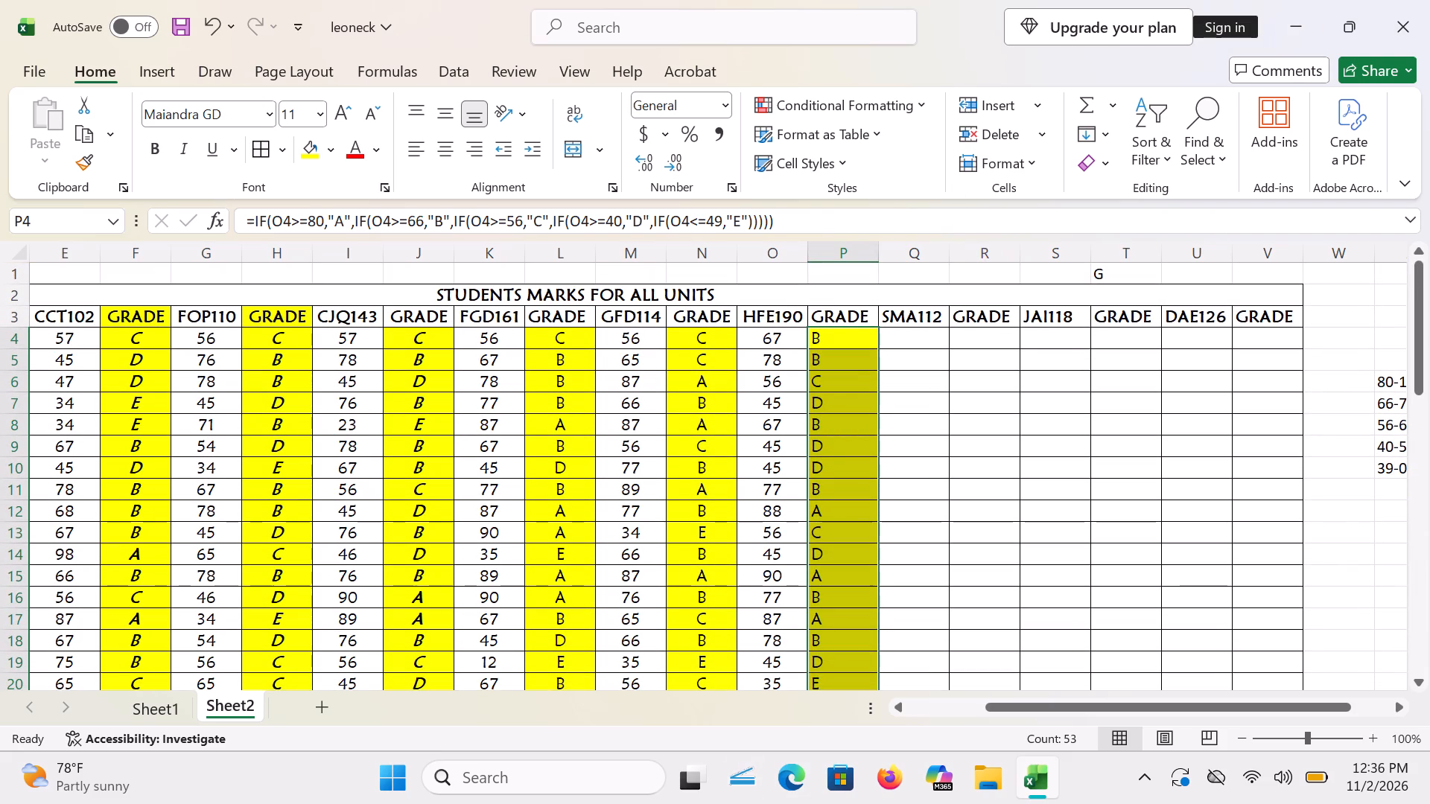
# Save the leoneck workbook.
pyautogui.click(191, 22)
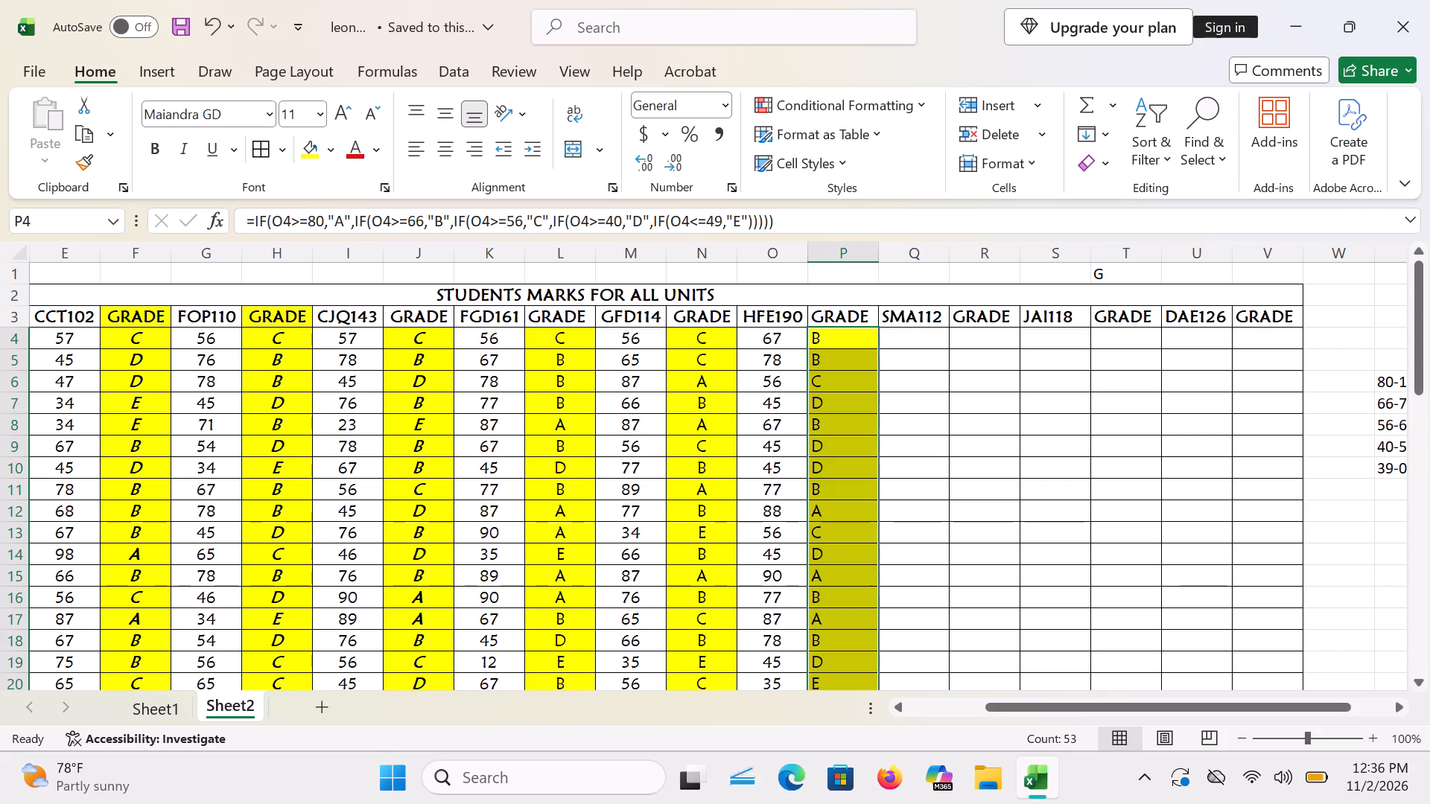
# Minimise the workbook window and launch Kuro from the desktop.
pyautogui.click(1294, 14)
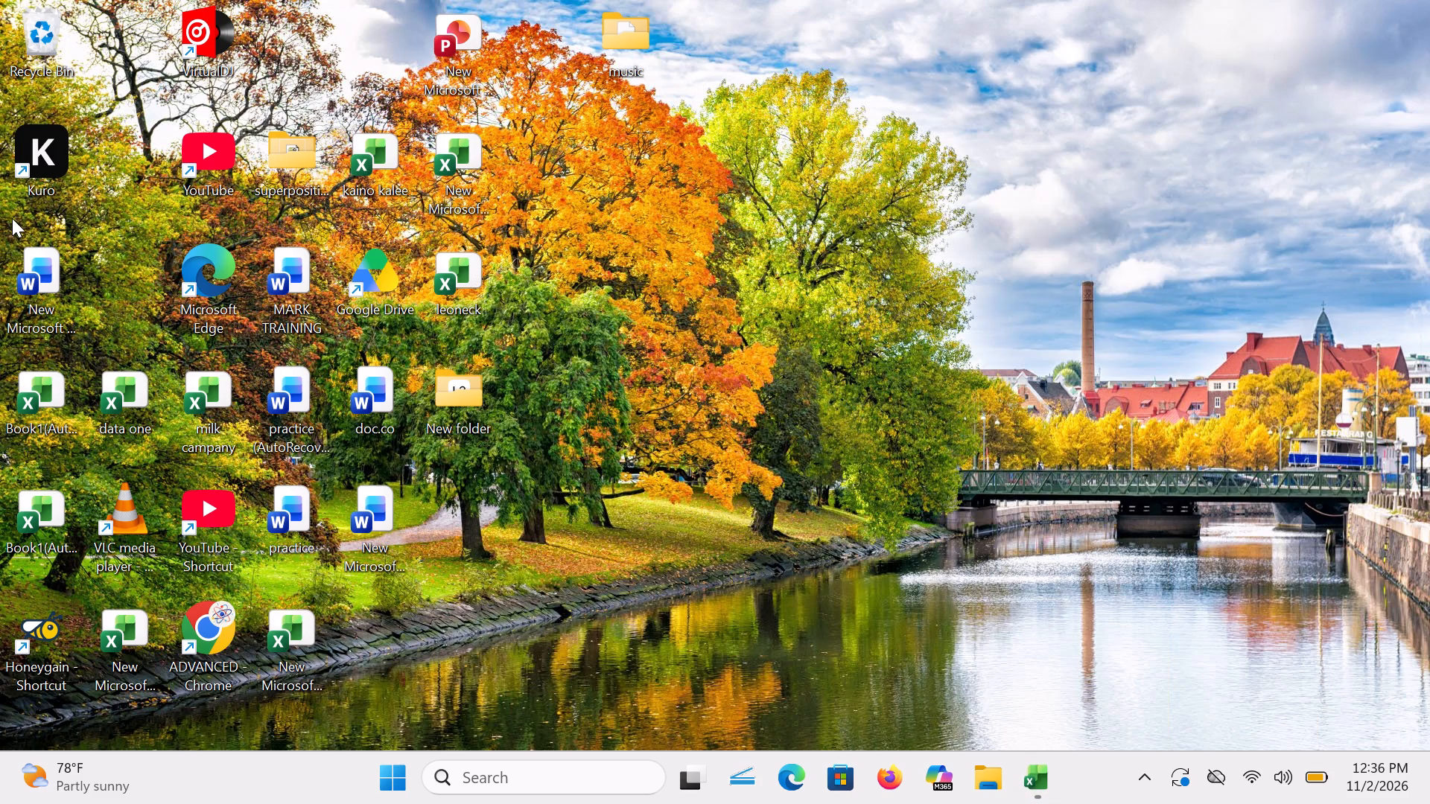
pyautogui.doubleClick(38, 185)
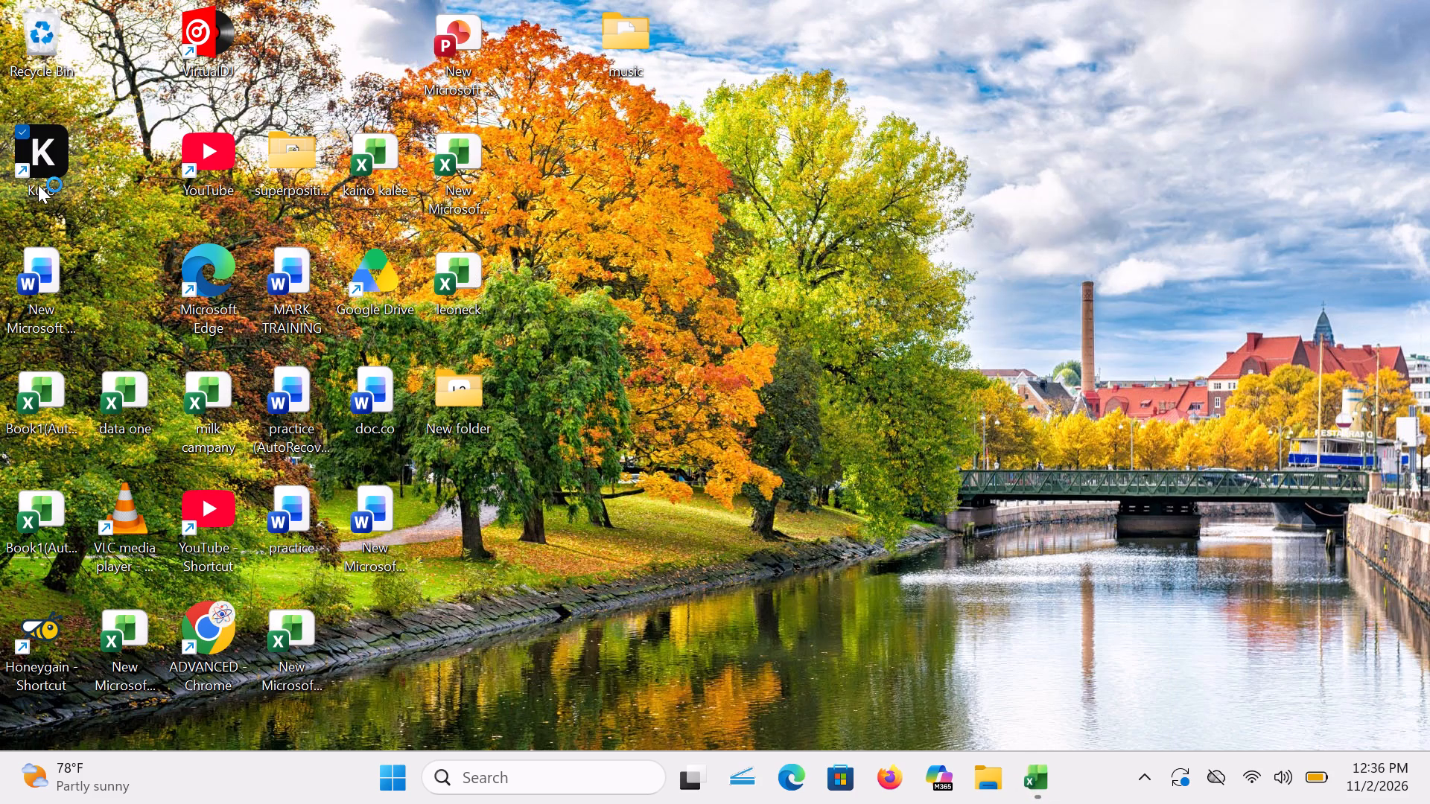